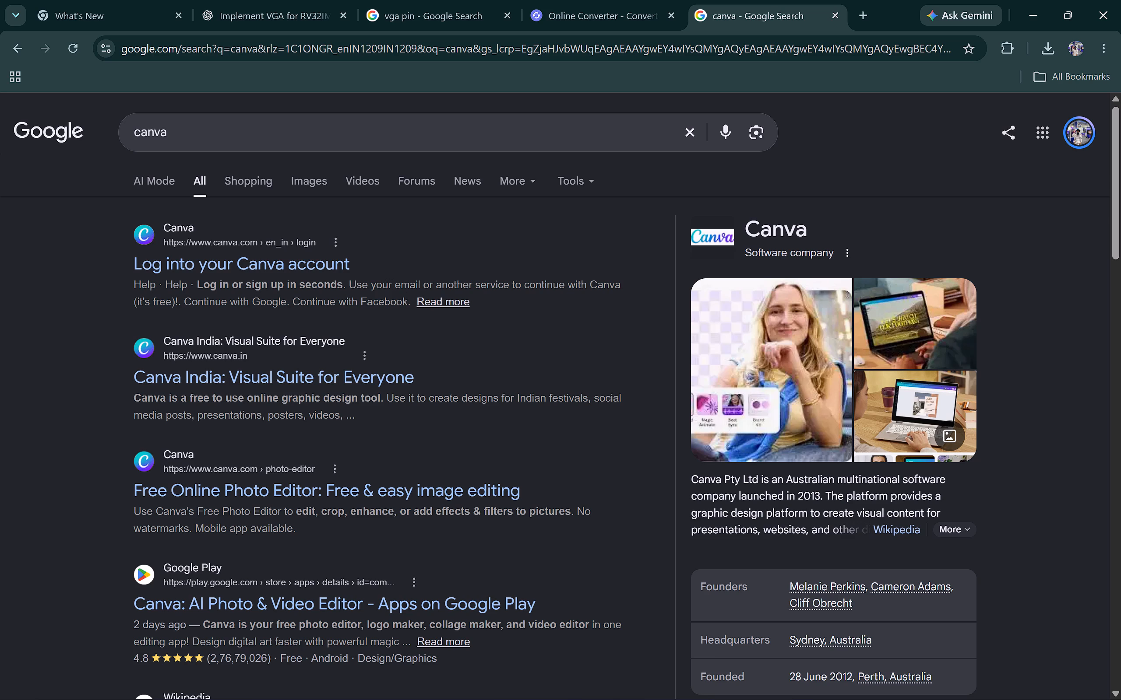
# Open the Canva account page from the search results and dismiss the Canva Business trial offer.
pyautogui.click(293, 269)
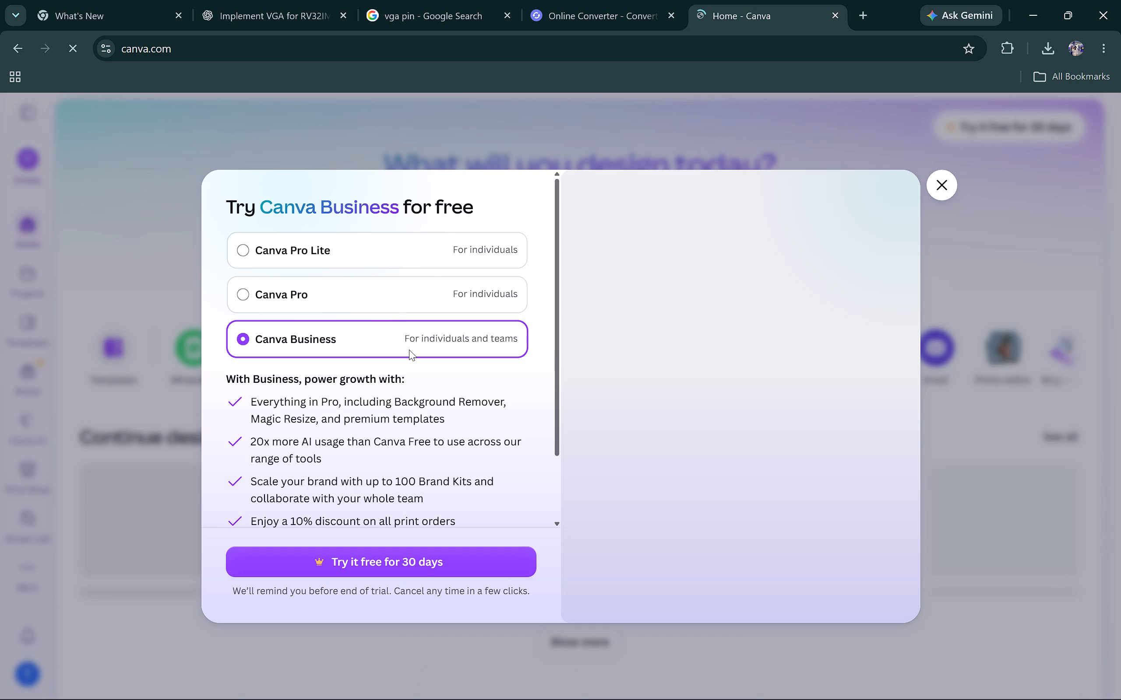
pyautogui.click(943, 189)
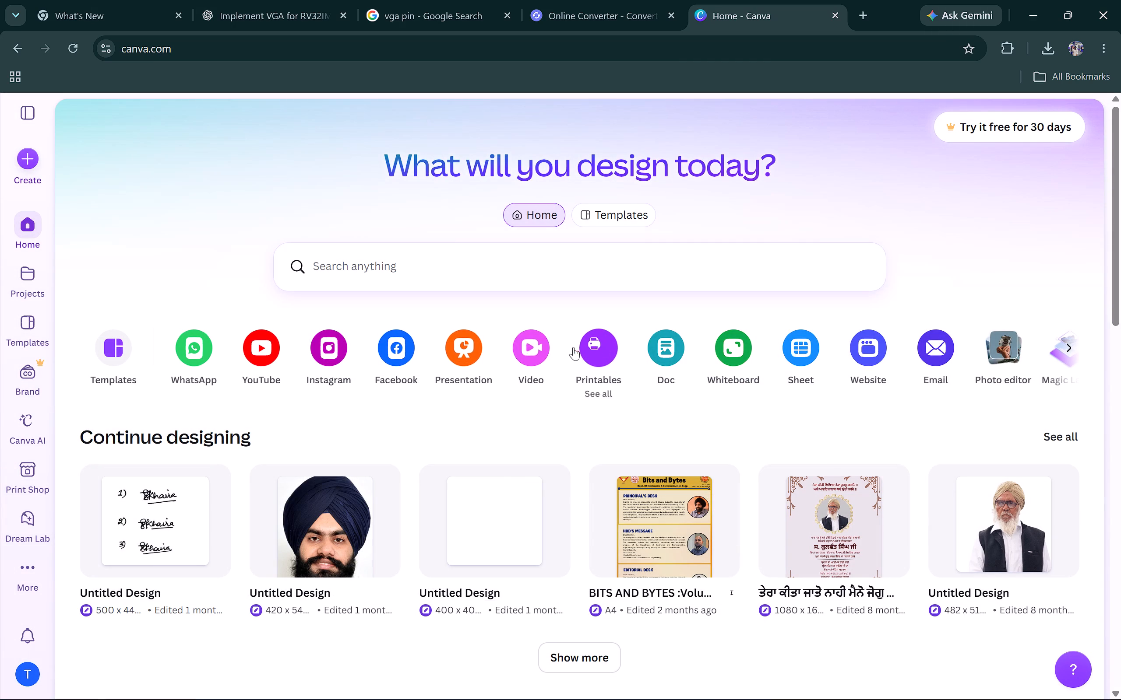
# Create a new blank Landscape Video design from the Videos category.
pyautogui.click(541, 338)
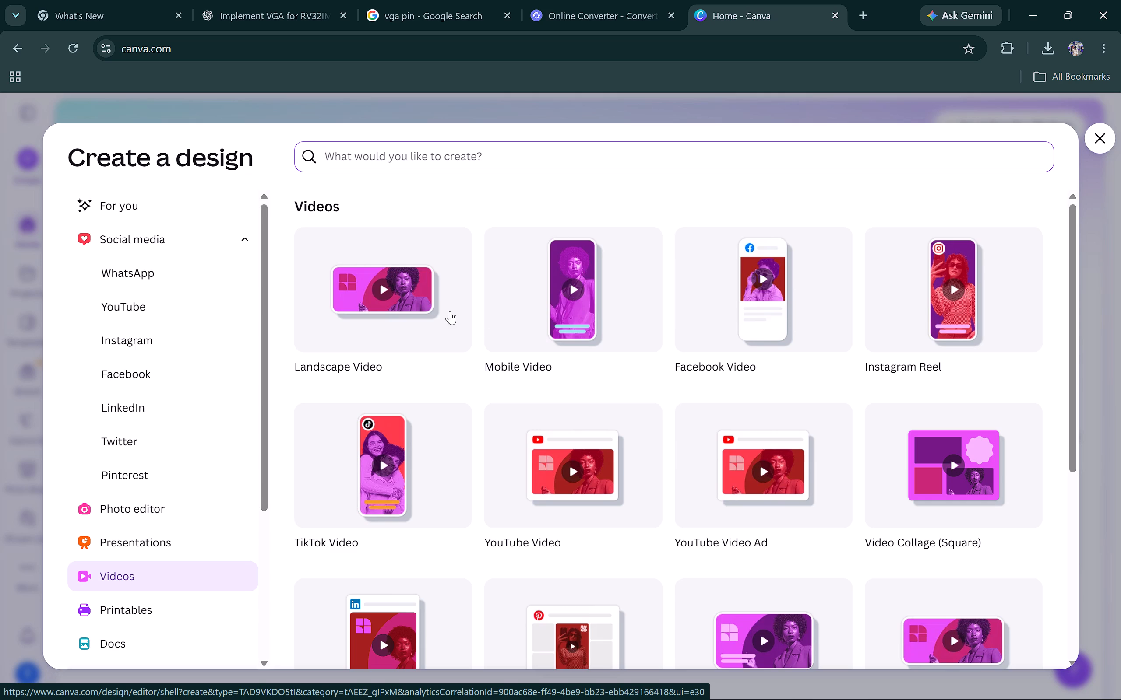
pyautogui.click(431, 308)
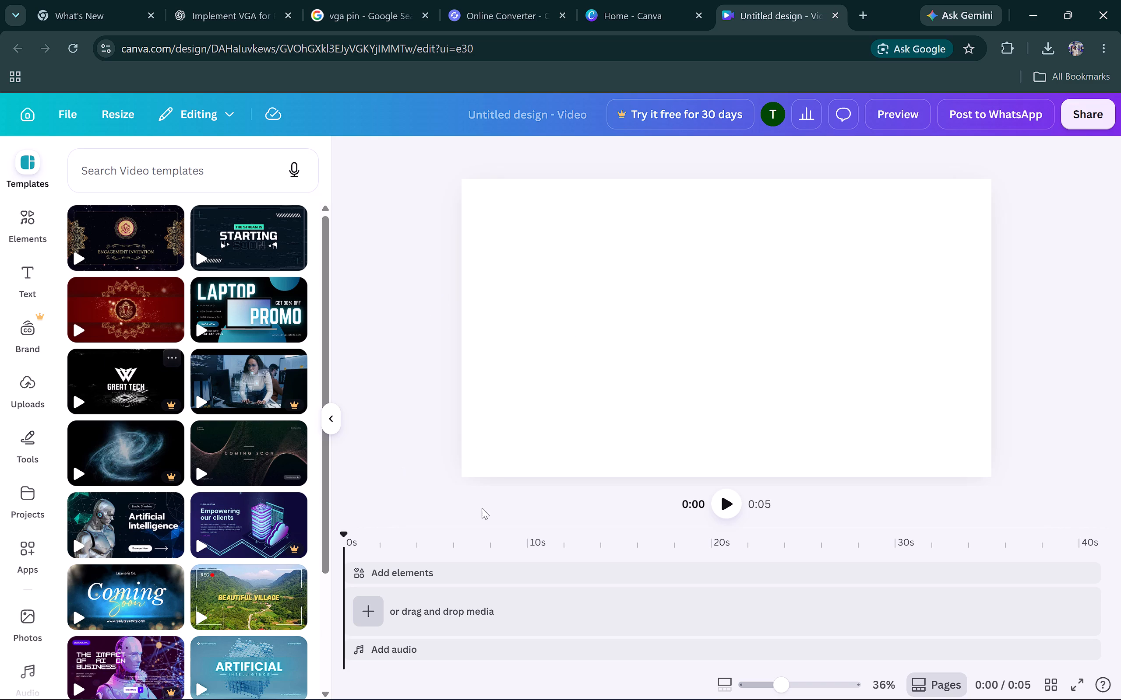
# Upload "WhatsApp Video 2026-11-06 at 4.23.04 PM (1)" from Downloads and add it to the empty video timeline.
pyautogui.click(24, 406)
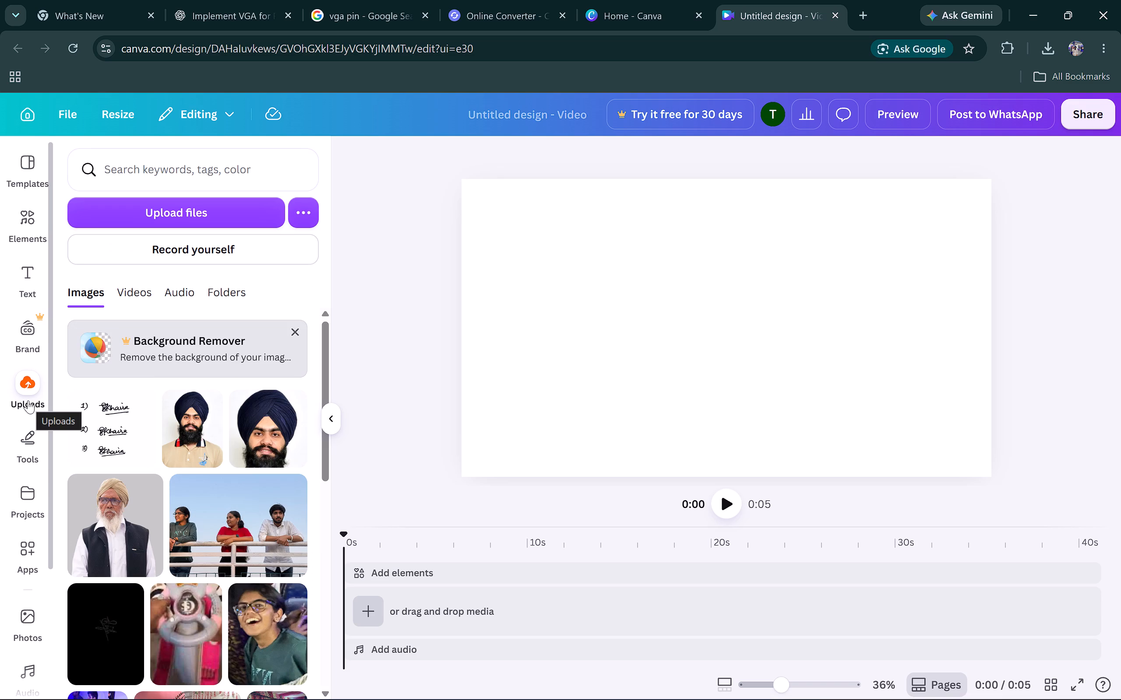
pyautogui.click(200, 211)
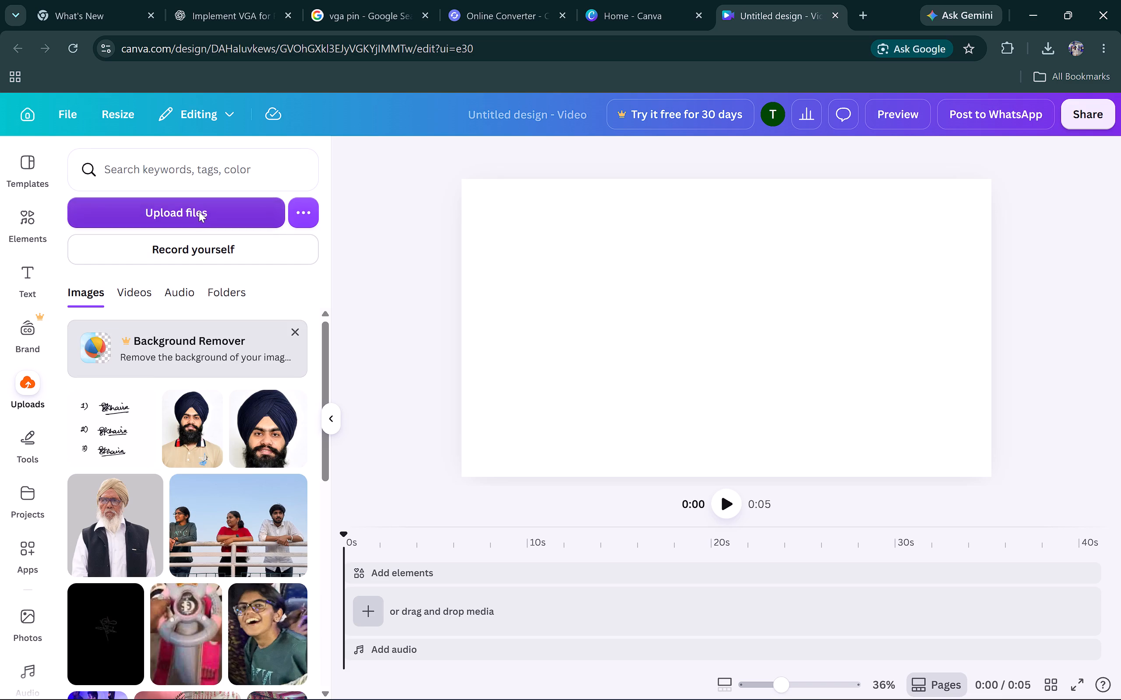
pyautogui.click(198, 170)
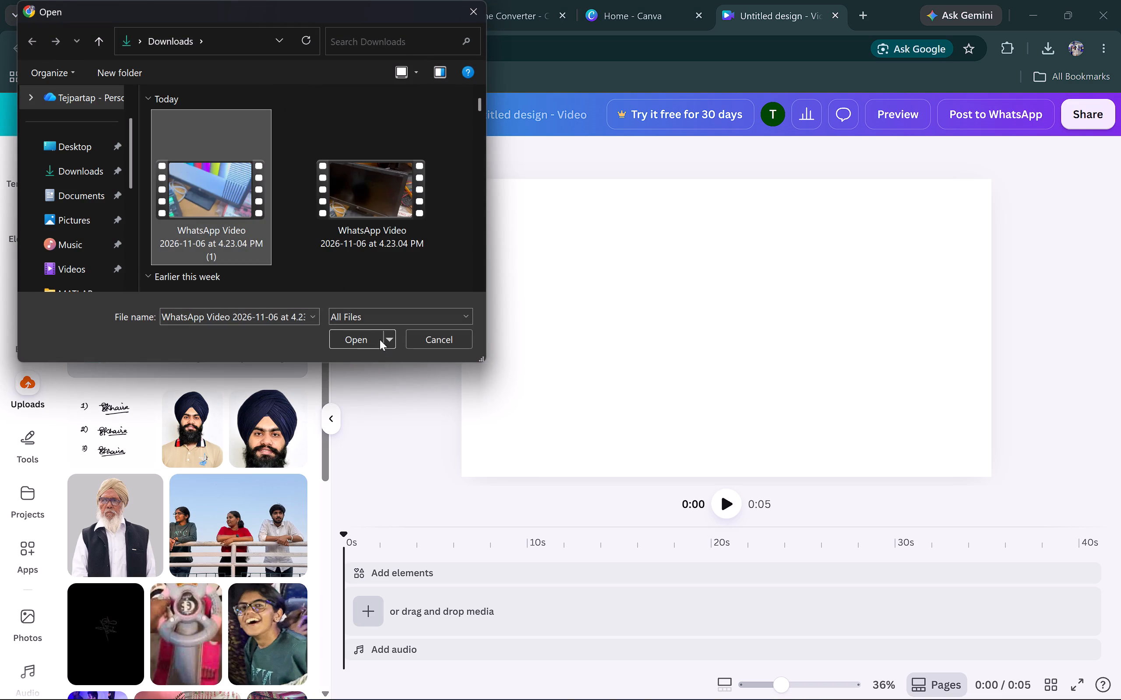
pyautogui.click(376, 344)
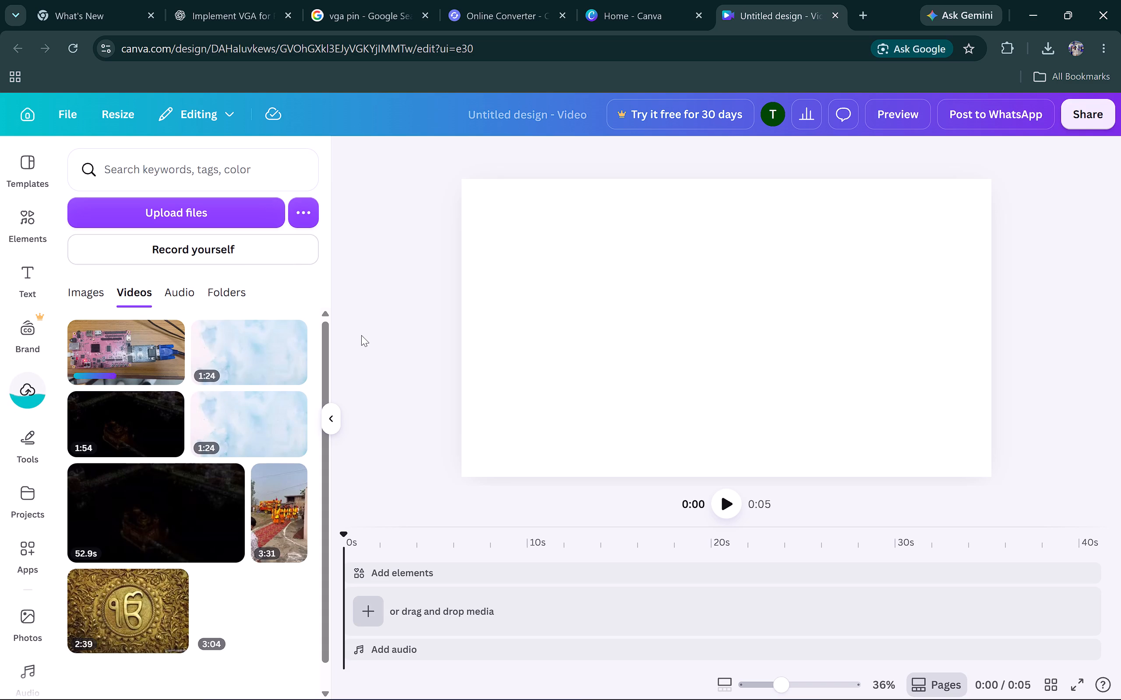
pyautogui.click(122, 353)
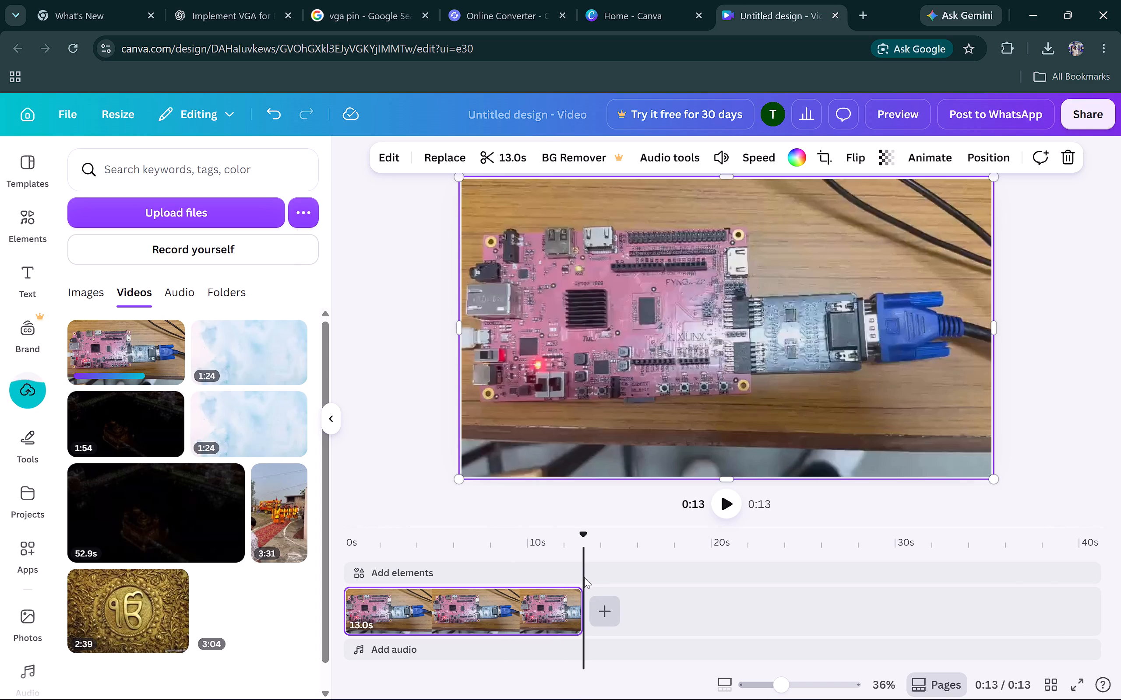
# Bring up the stock photos as a media source for the spot after the uploaded clip.
pyautogui.moveTo(583, 578); pyautogui.dragTo(579, 584)
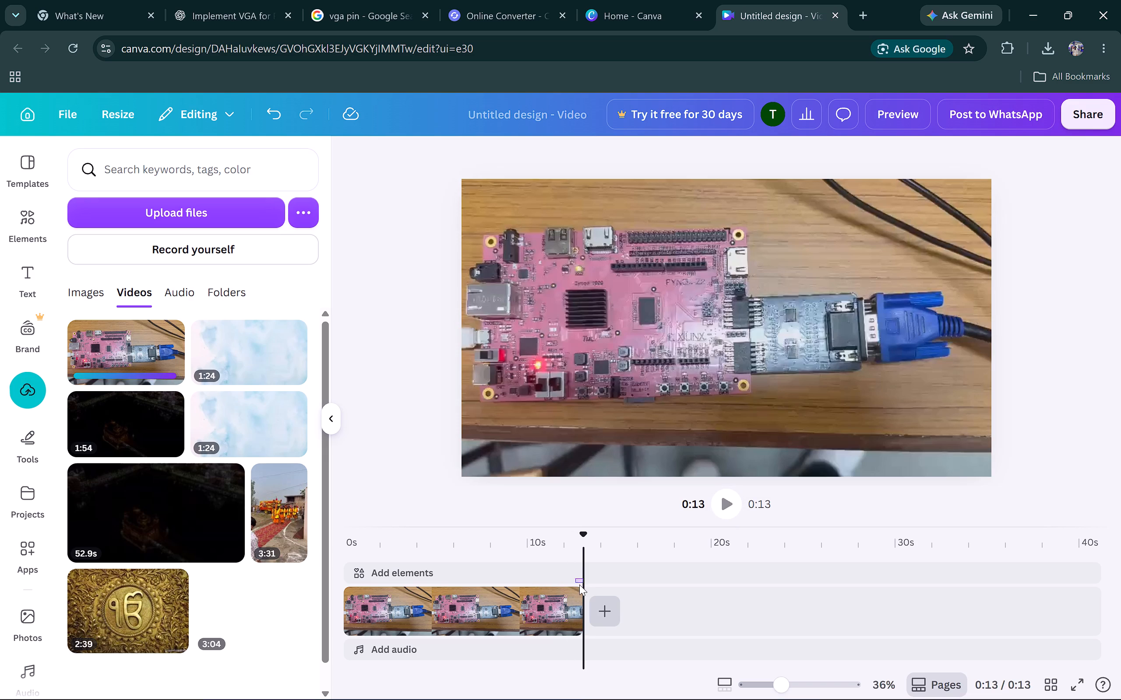
pyautogui.moveTo(579, 584); pyautogui.dragTo(579, 584)
pyautogui.click(606, 605)
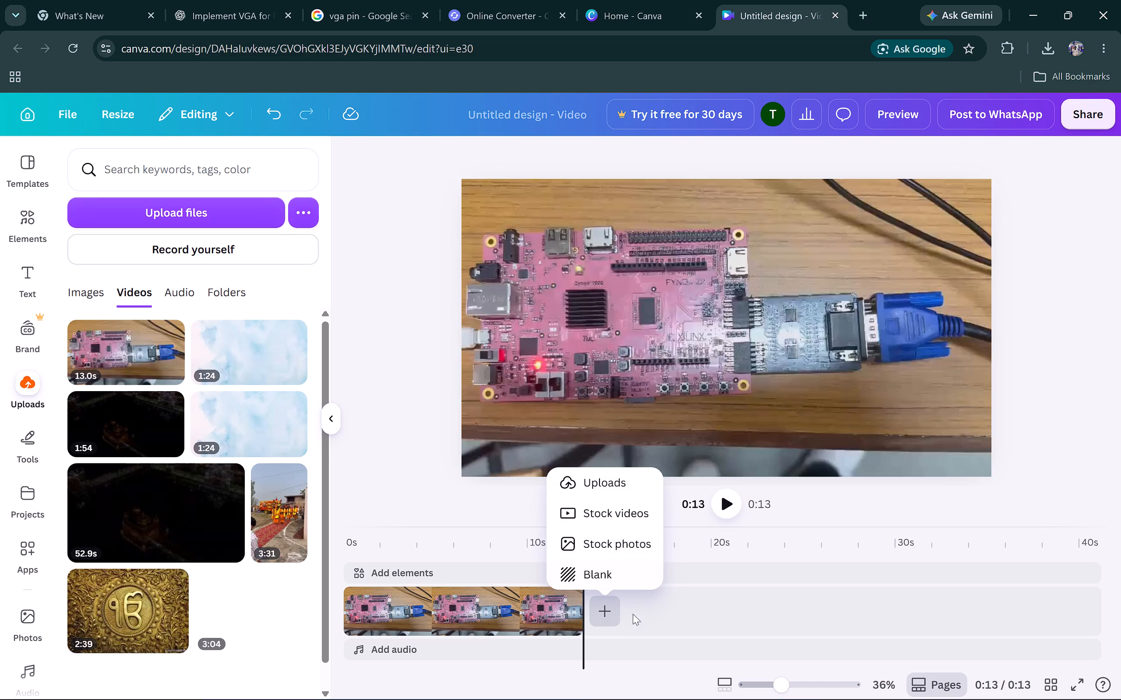
pyautogui.click(612, 555)
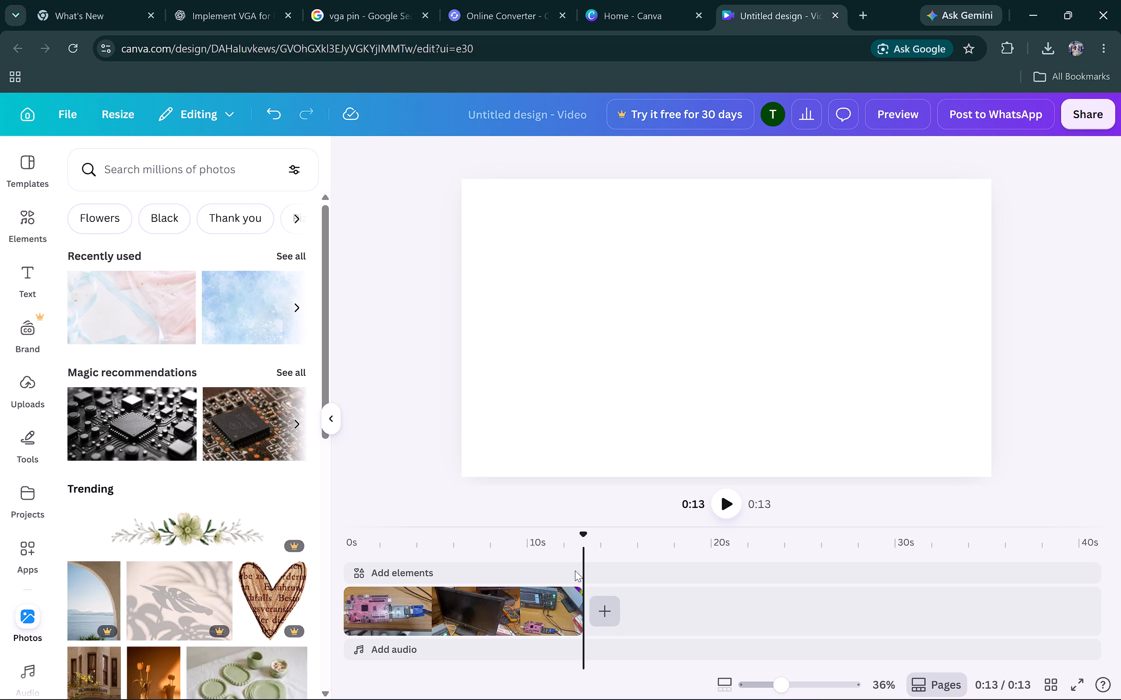
# Check the end of the uploaded clip and bring the playhead to its end at 0:13.
pyautogui.click(570, 604)
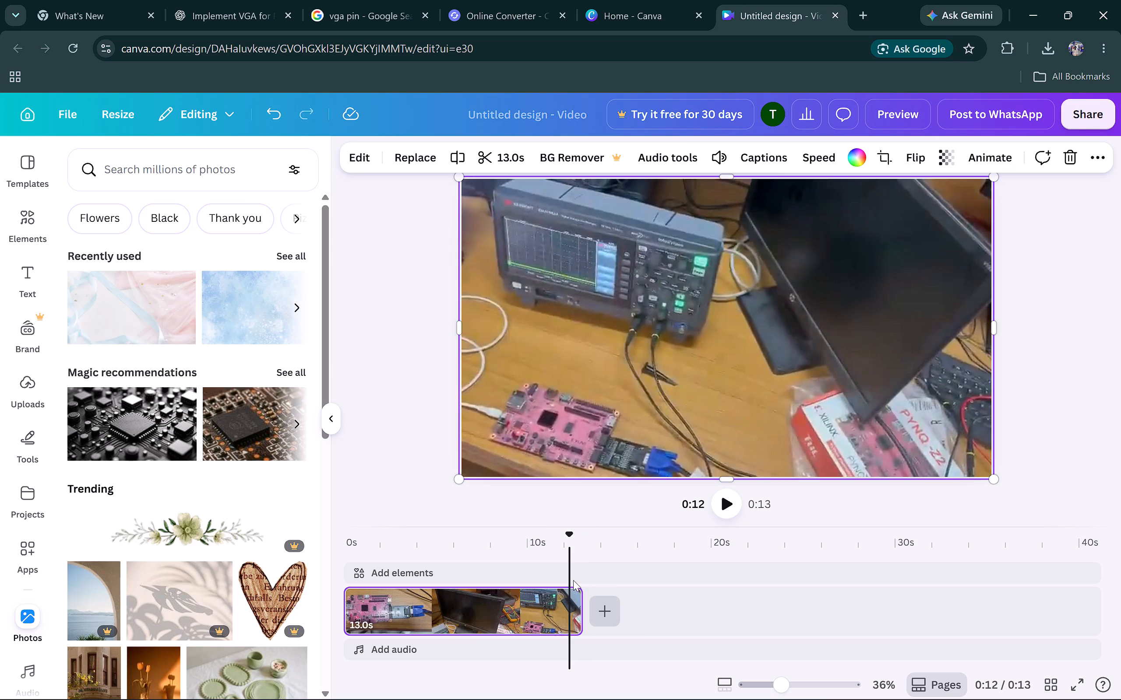
pyautogui.click(584, 591)
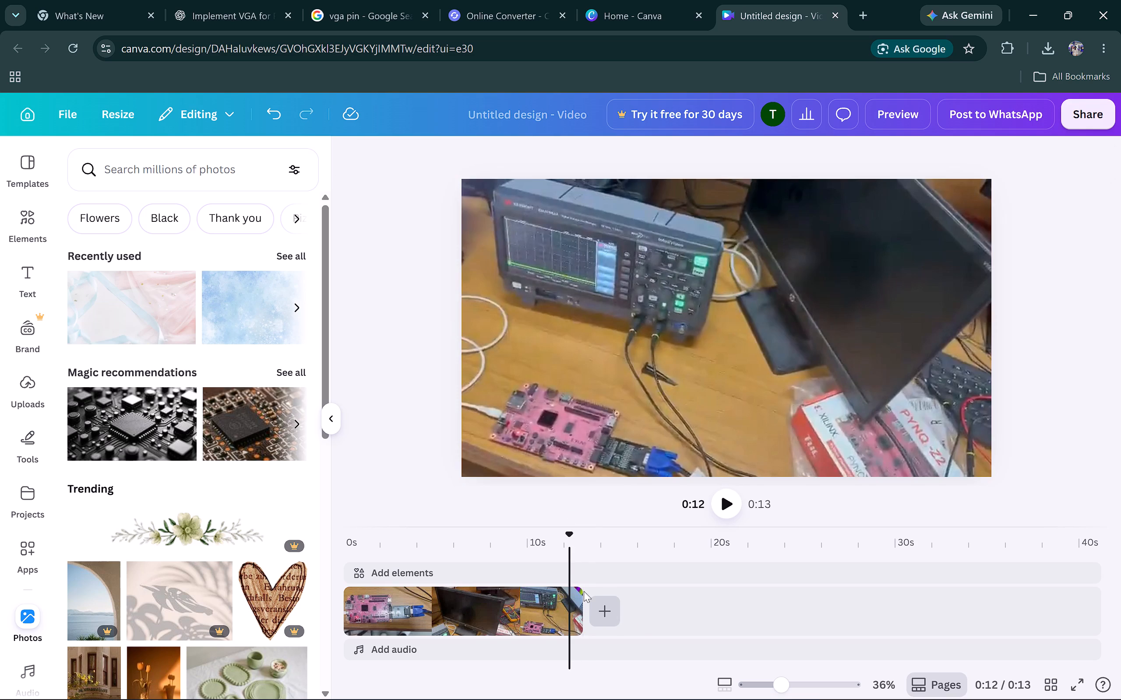
pyautogui.click(583, 588)
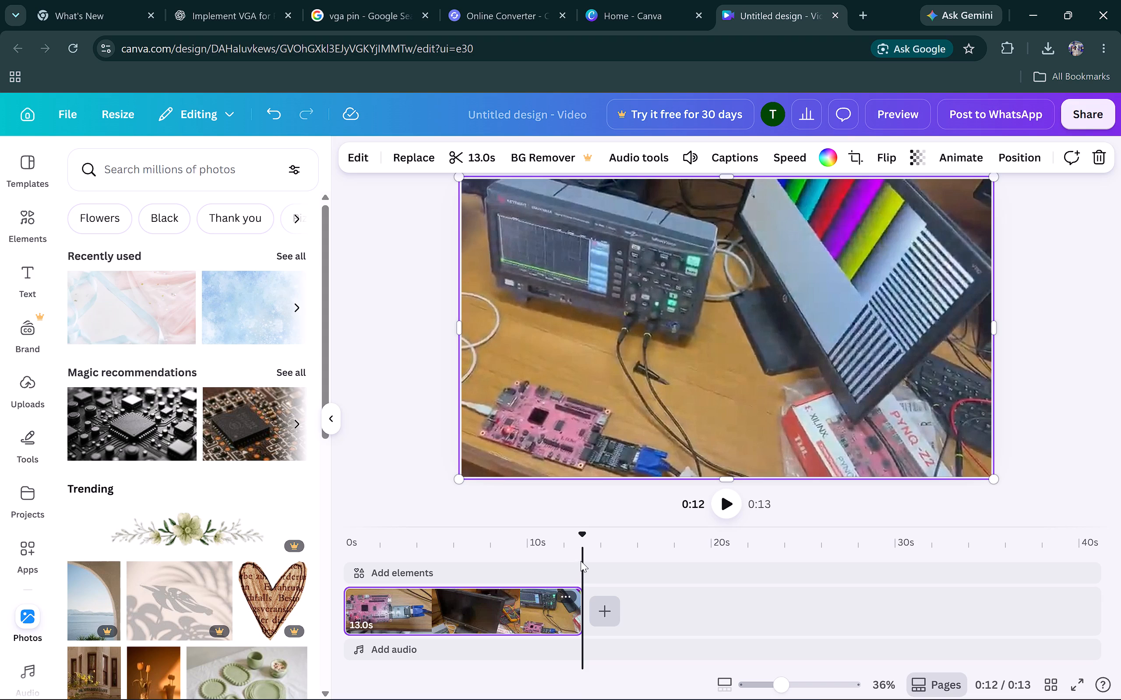
pyautogui.moveTo(582, 560); pyautogui.dragTo(600, 556)
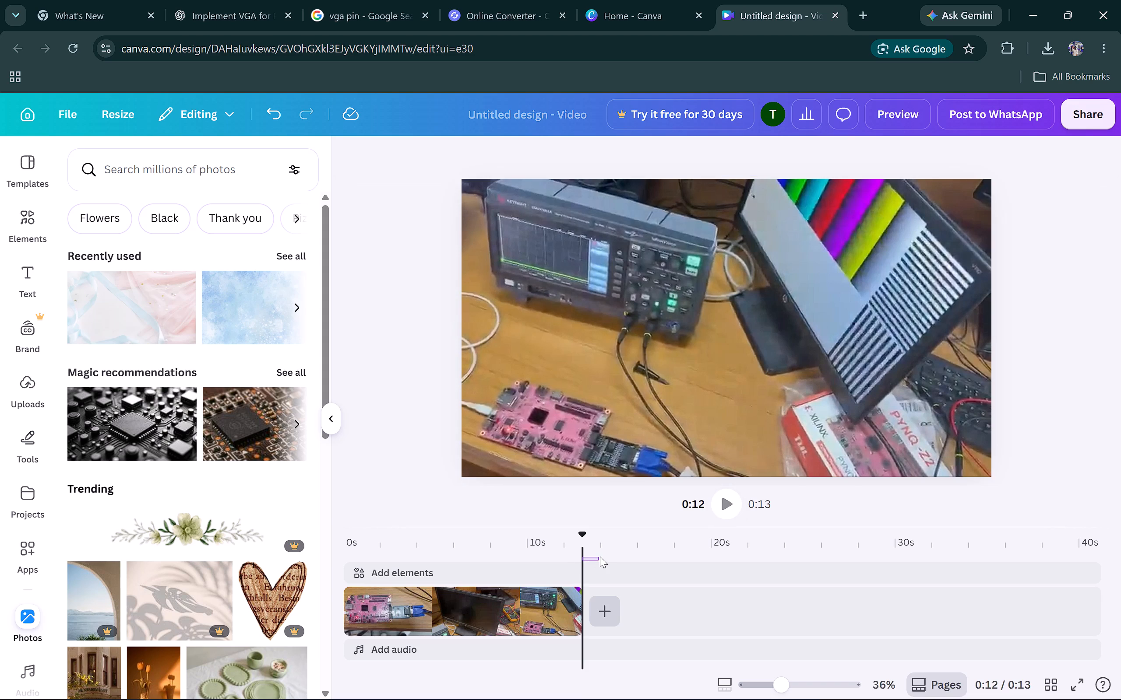
pyautogui.moveTo(600, 556); pyautogui.dragTo(599, 556)
pyautogui.click(714, 513)
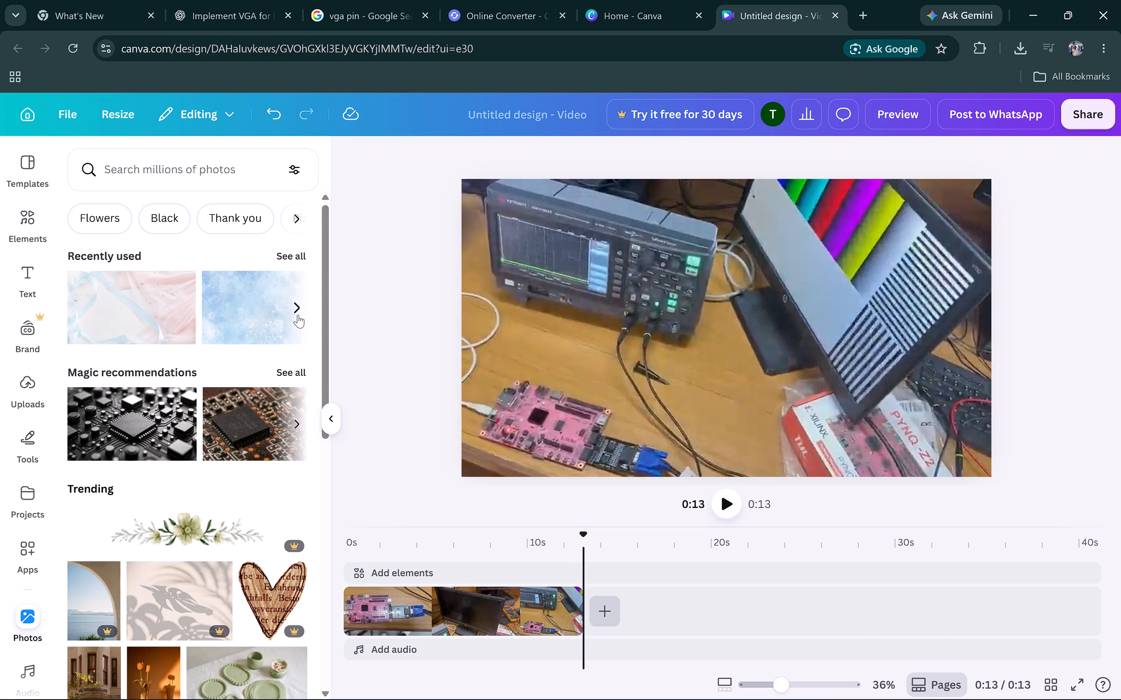
# Look through the recently used stock photos for a possible background image.
pyautogui.click(301, 309)
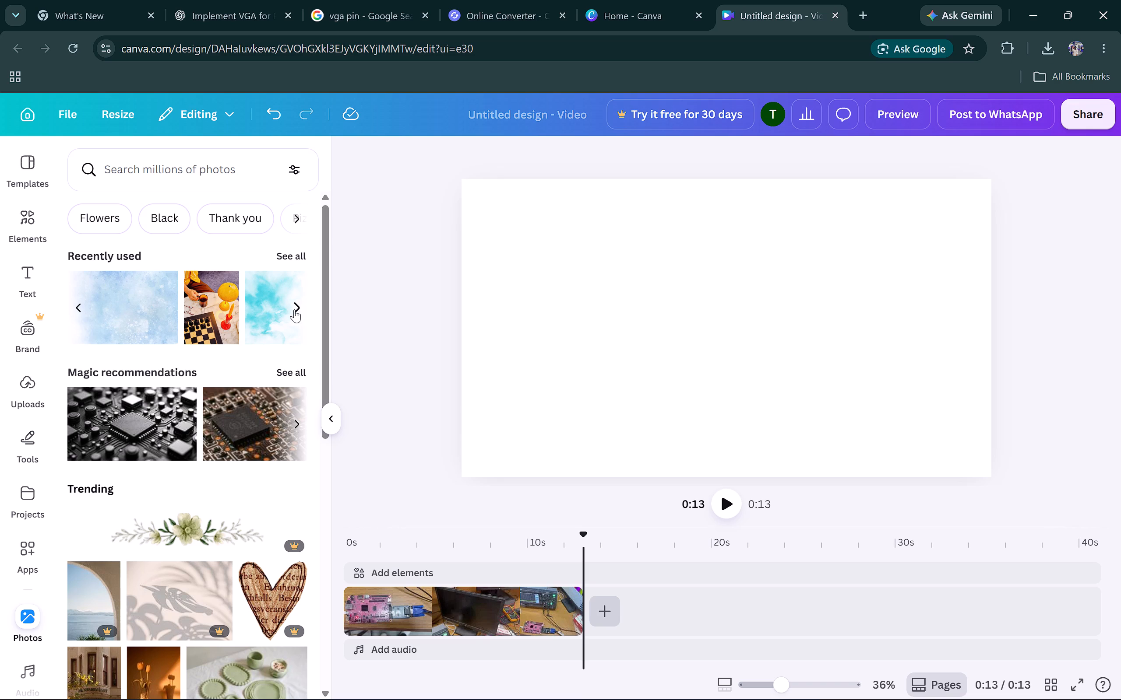
pyautogui.click(294, 309)
pyautogui.click(294, 309)
pyautogui.click(294, 309)
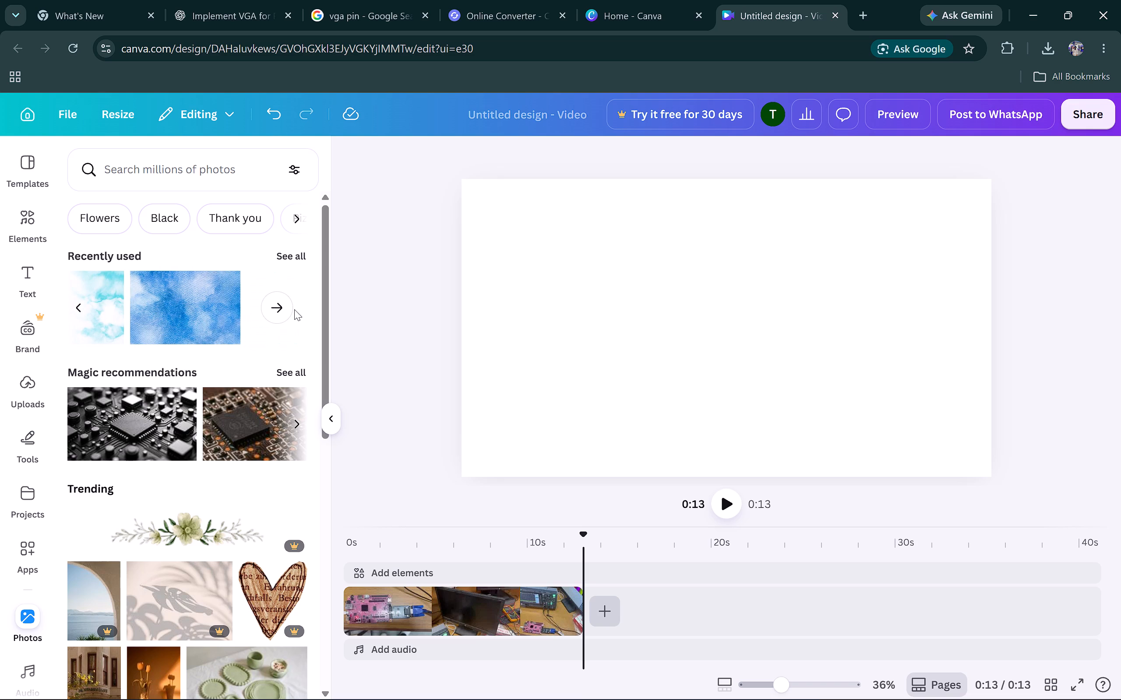
pyautogui.click(602, 364)
# Add a subheading after the video at 0:13 reading "OSCILLOSCOPE TESTING OF HSYNC and VSYNC".
pyautogui.click(10, 269)
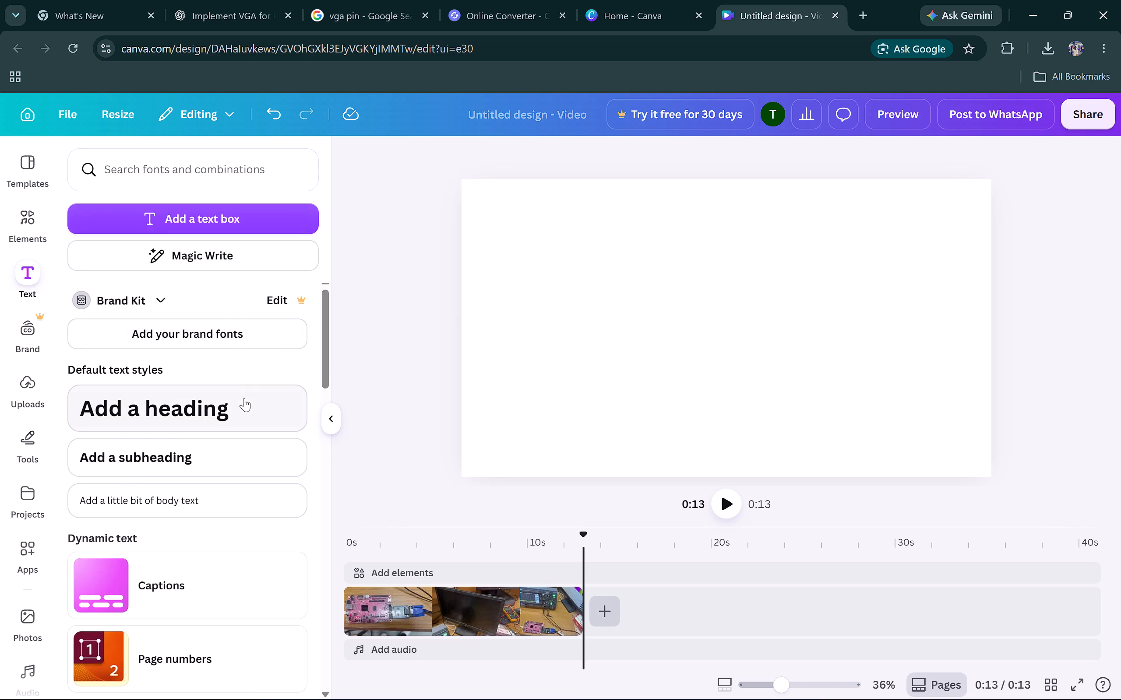
pyautogui.click(277, 465)
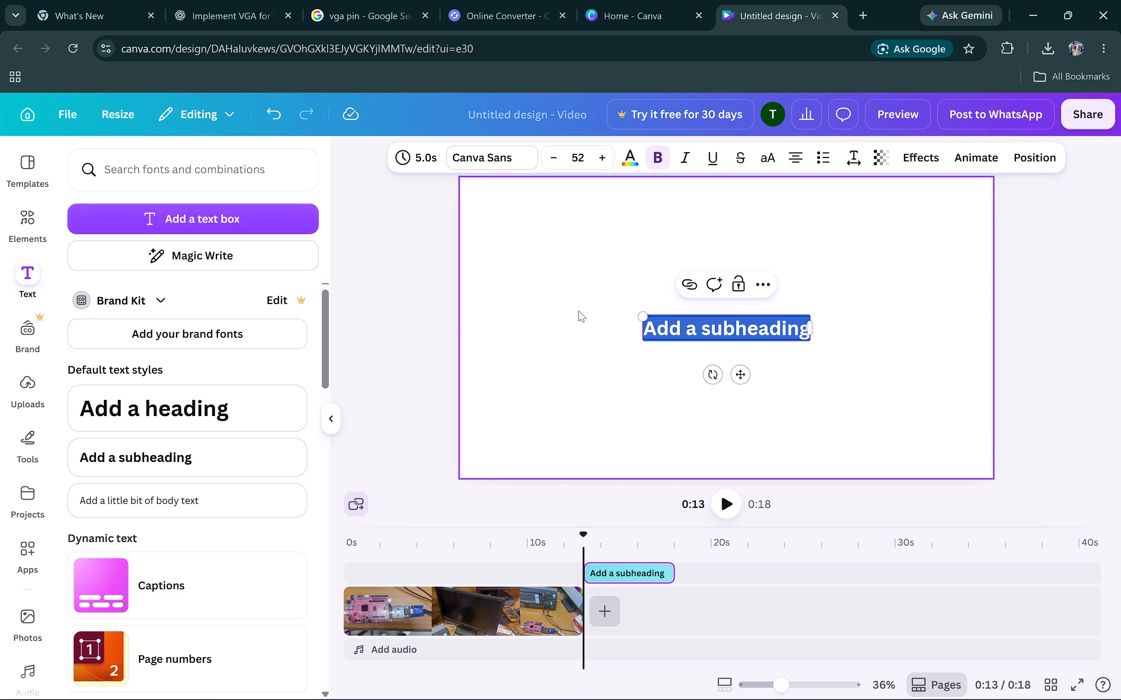
pyautogui.write('FF')
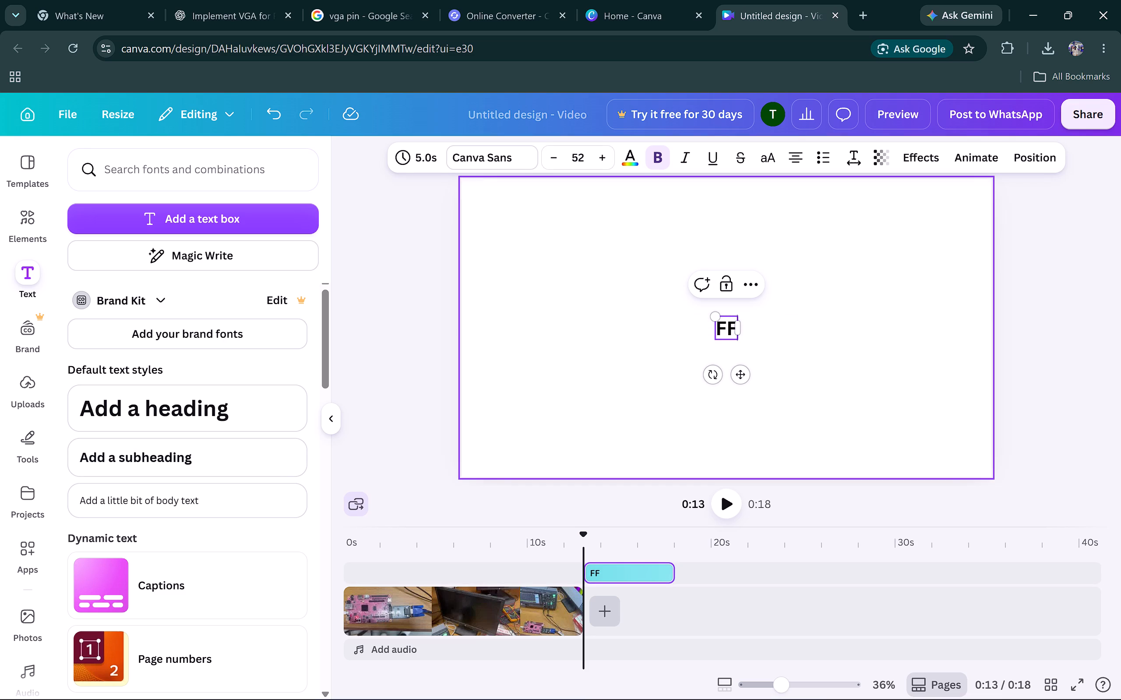
pyautogui.press('BackSpace')
pyautogui.press('BackSpace')
pyautogui.write('OS')
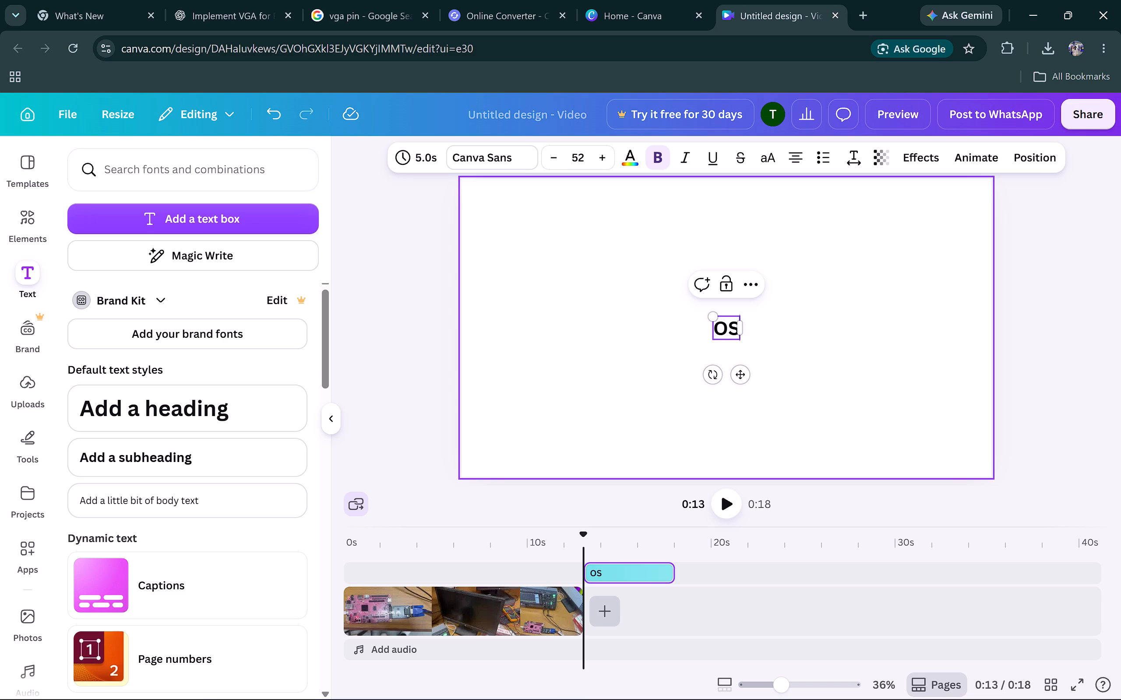
pyautogui.write('CI')
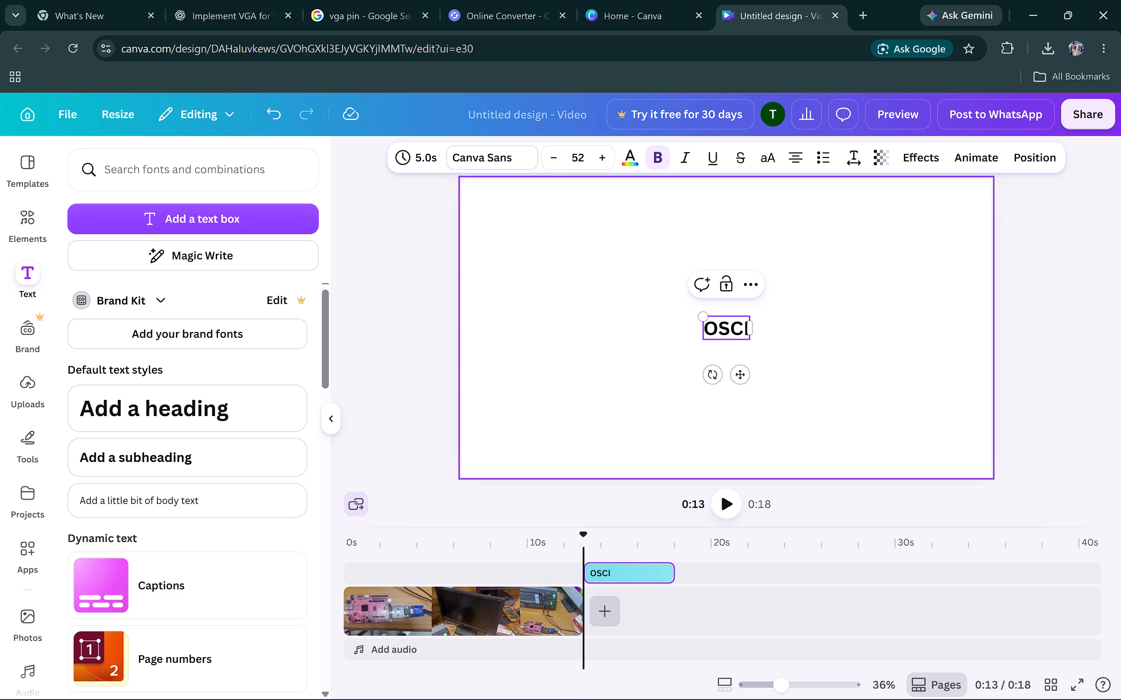
pyautogui.write('LLOSCOPE TESTING OF HSYN')
pyautogui.write('C')
pyautogui.press('space')
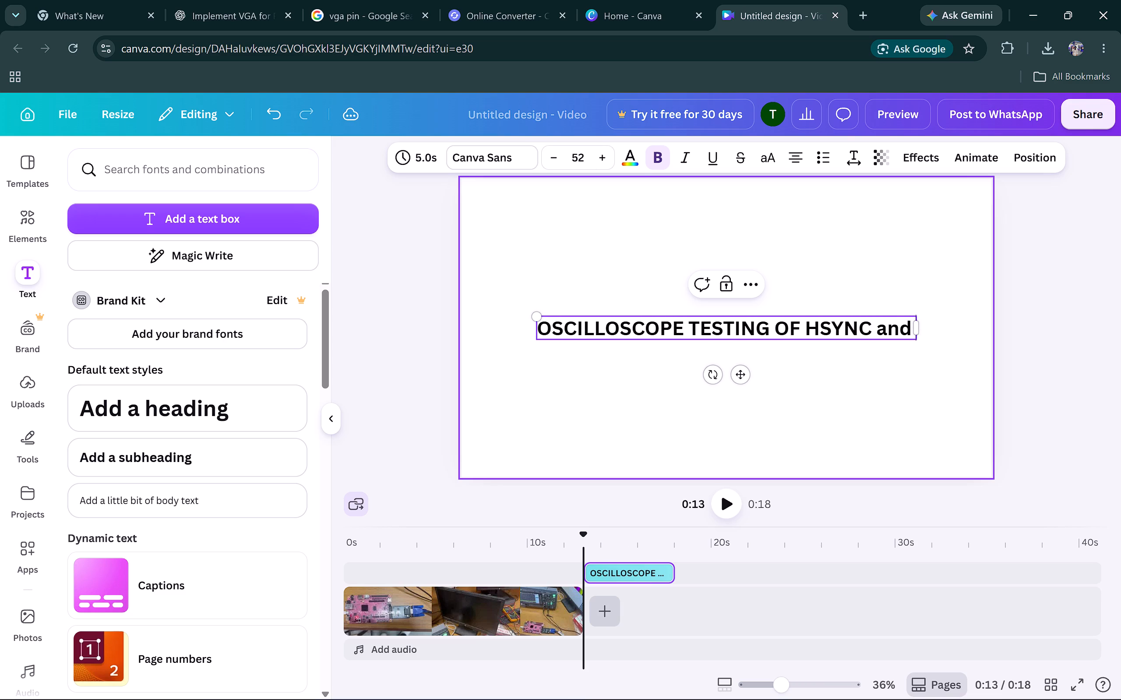
pyautogui.write('VSYNC')
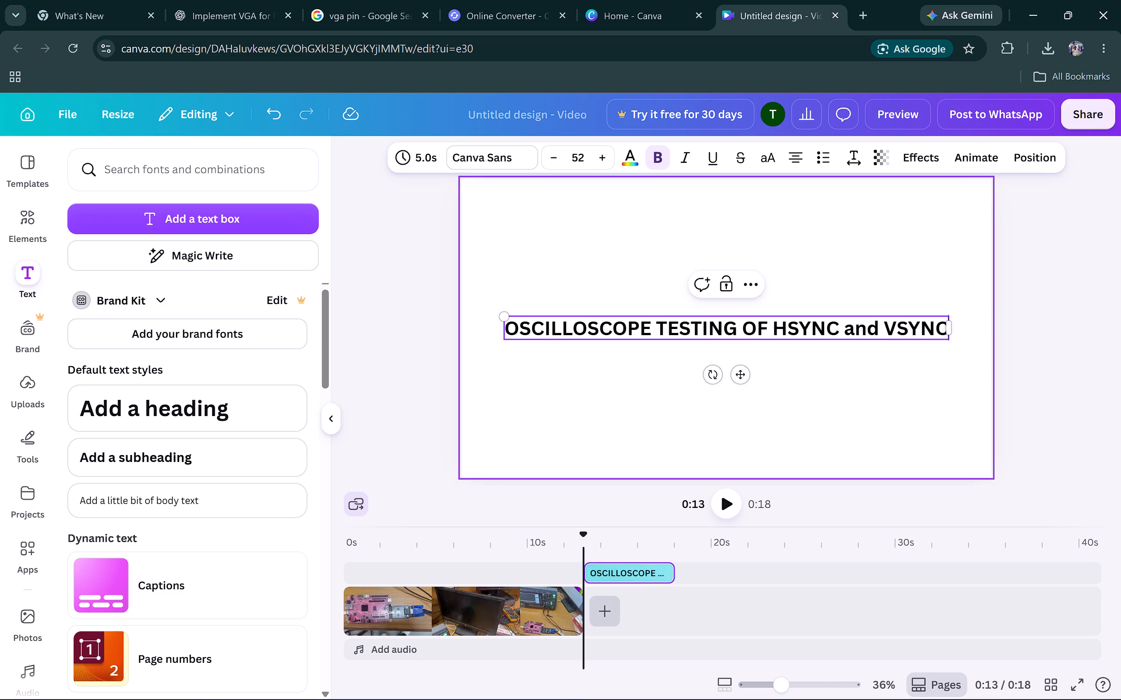
# Change the word "OF" in the subheading to lowercase "of".
pyautogui.press('Left')
pyautogui.press('Left')
pyautogui.press('Left')
pyautogui.press('Left')
pyautogui.press('Left')
pyautogui.press('Left')
pyautogui.press('Left')
pyautogui.press('Left')
pyautogui.press('Left')
pyautogui.press('Left')
pyautogui.press('Left')
pyautogui.press('Left')
pyautogui.press('Left')
pyautogui.press('Left')
pyautogui.press('Left')
pyautogui.press('Left')
pyautogui.press('Left')
pyautogui.press('Left')
pyautogui.press('Left')
pyautogui.press('Left')
pyautogui.press('Left')
pyautogui.press('Right')
pyautogui.press('Right')
pyautogui.press('Right')
pyautogui.press('Right')
pyautogui.press('Right')
pyautogui.press('BackSpace')
pyautogui.write('of')
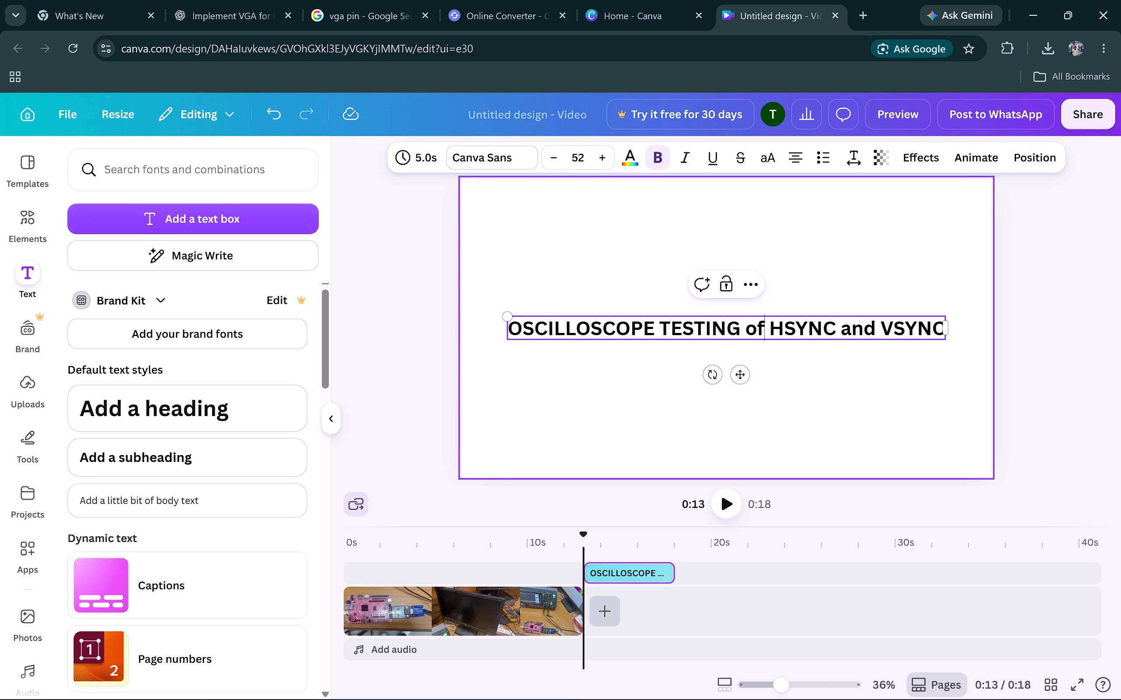
# Replace the word "TESTING" in the subheading with lowercase "testing".
pyautogui.press('Left')
pyautogui.press('Left')
pyautogui.press('Left')
pyautogui.press('BackSpace')
pyautogui.press('BackSpace')
pyautogui.press('BackSpace')
pyautogui.press('BackSpace')
pyautogui.press('BackSpace')
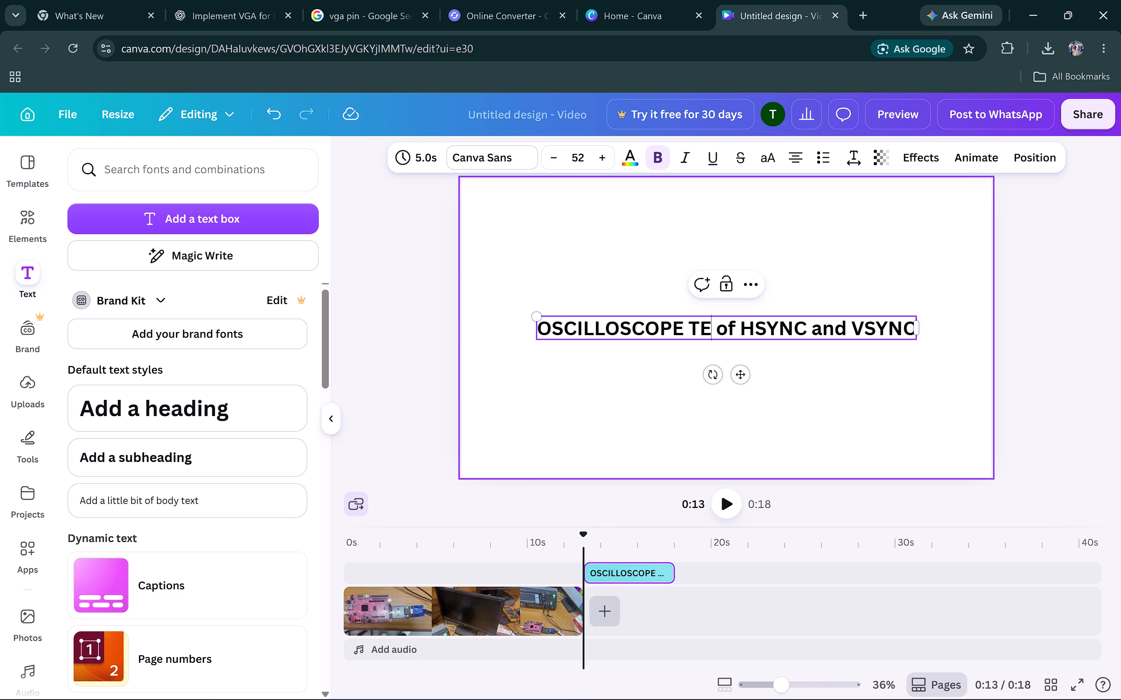
pyautogui.press('BackSpace')
pyautogui.press('BackSpace')
pyautogui.write('testi')
pyautogui.press('g')
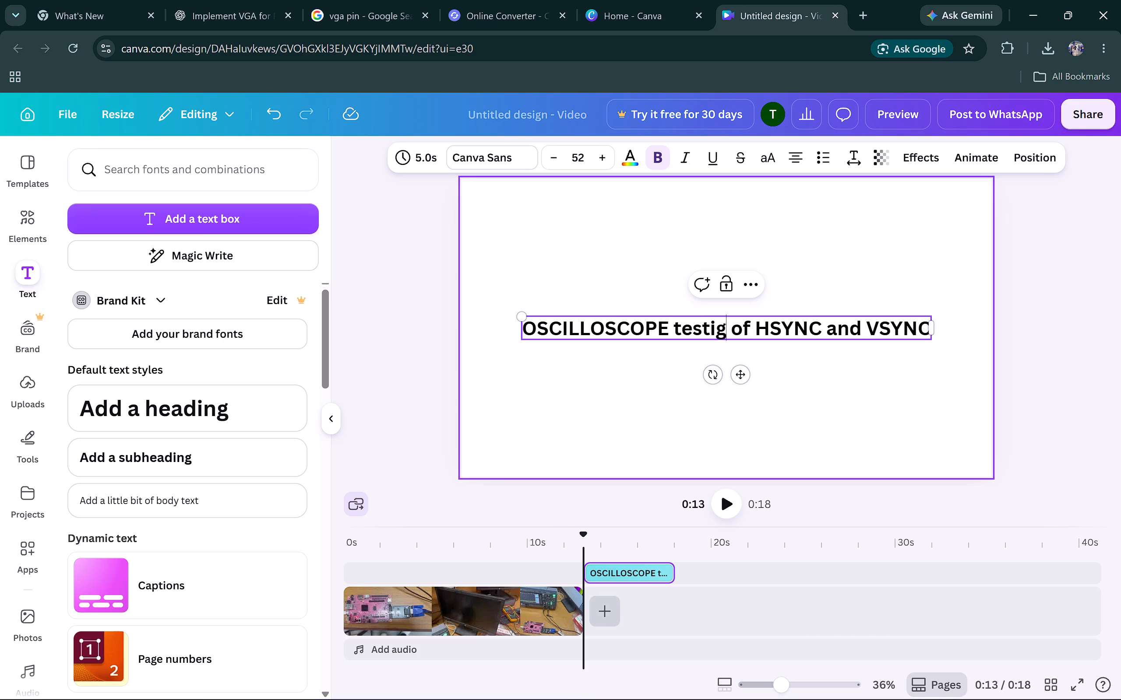
pyautogui.press('Left')
pyautogui.press('Left')
pyautogui.press('Left')
pyautogui.press('Left')
pyautogui.press('Left')
pyautogui.press('Left')
pyautogui.press('Left')
pyautogui.press('Left')
pyautogui.press('Right')
pyautogui.press('Right')
pyautogui.press('Right')
pyautogui.press('Right')
pyautogui.press('Right')
pyautogui.press('Right')
pyautogui.press('Right')
pyautogui.press('n')
# Change the word "OSCILLOSCOPE" in the subheading to "Oscilloscope", keeping only the initial letter capitalised.
pyautogui.press('Left')
pyautogui.press('Left')
pyautogui.press('Left')
pyautogui.press('Left')
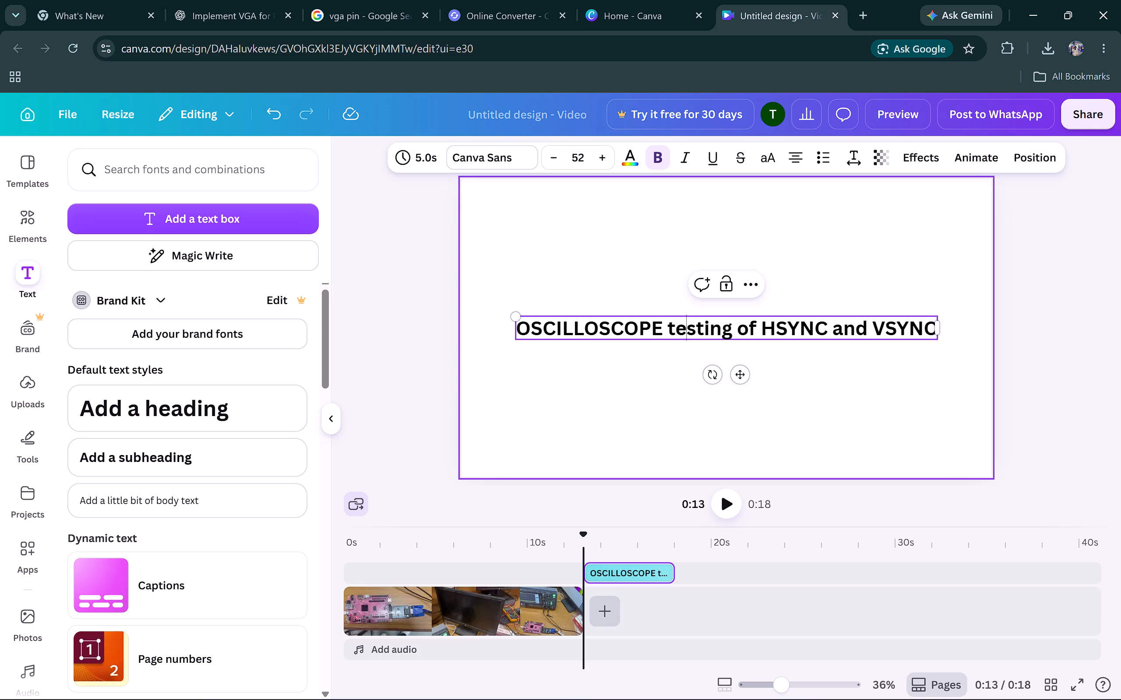
pyautogui.press('Left')
pyautogui.press('Left')
pyautogui.press('Left')
pyautogui.press('BackSpace')
pyautogui.press('BackSpace')
pyautogui.press('BackSpace')
pyautogui.press('BackSpace')
pyautogui.press('BackSpace')
pyautogui.press('BackSpace')
pyautogui.press('BackSpace')
pyautogui.press('BackSpace')
pyautogui.press('BackSpace')
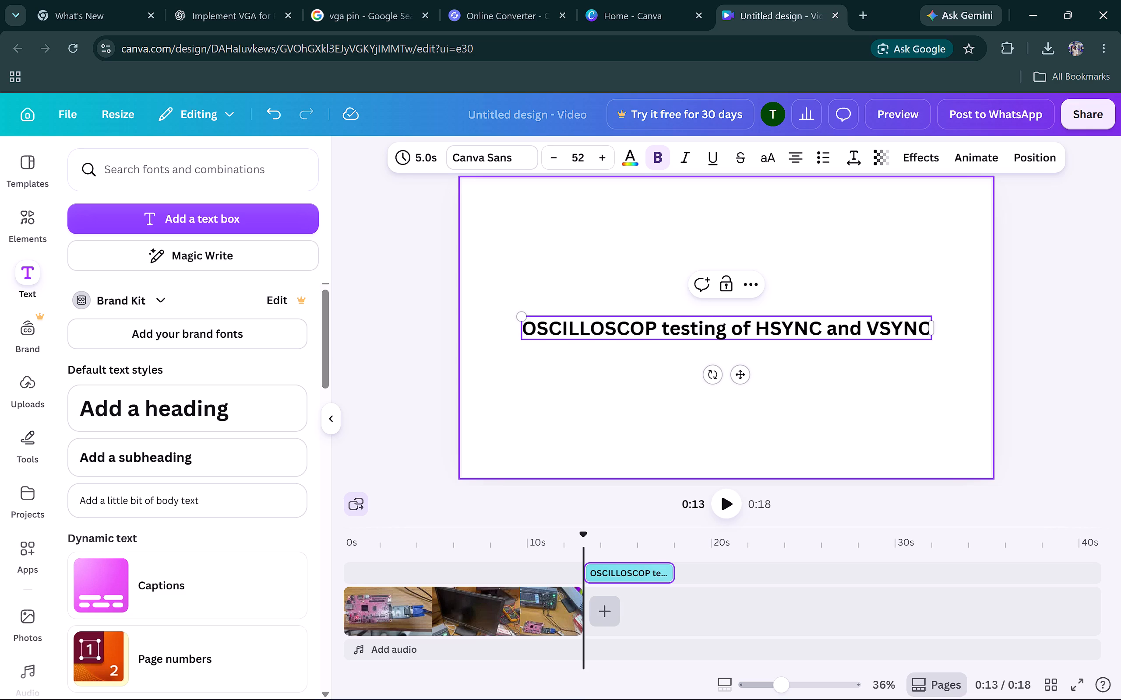
pyautogui.press('BackSpace')
pyautogui.press('BackSpace')
pyautogui.write('scillo')
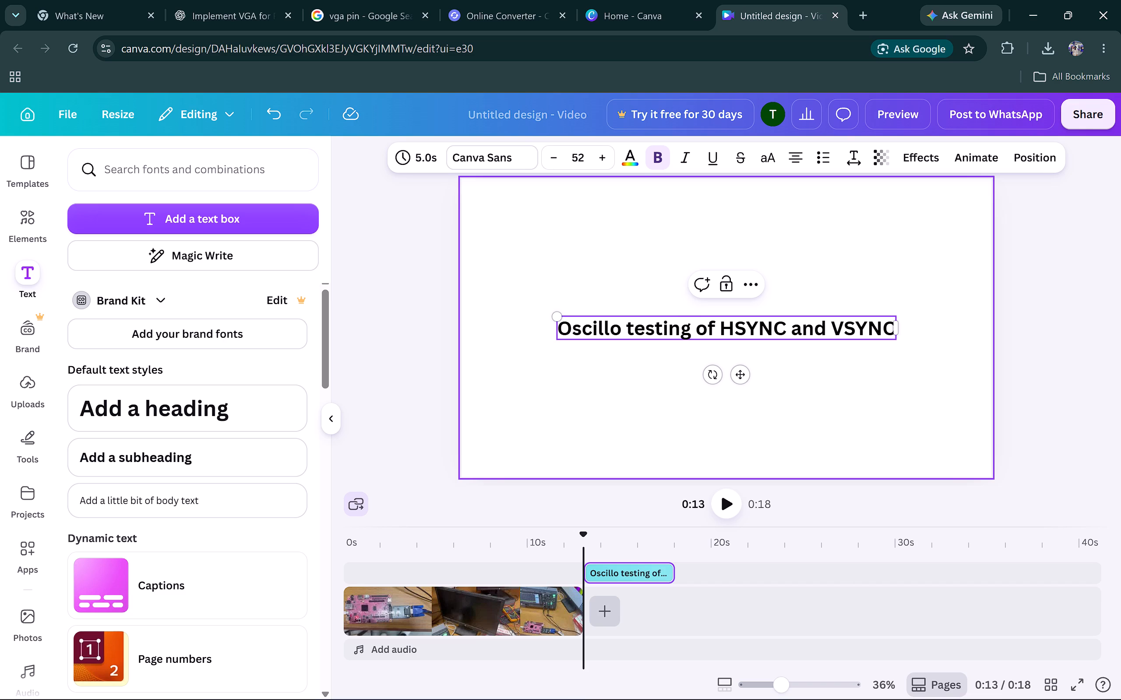
pyautogui.write('scope')
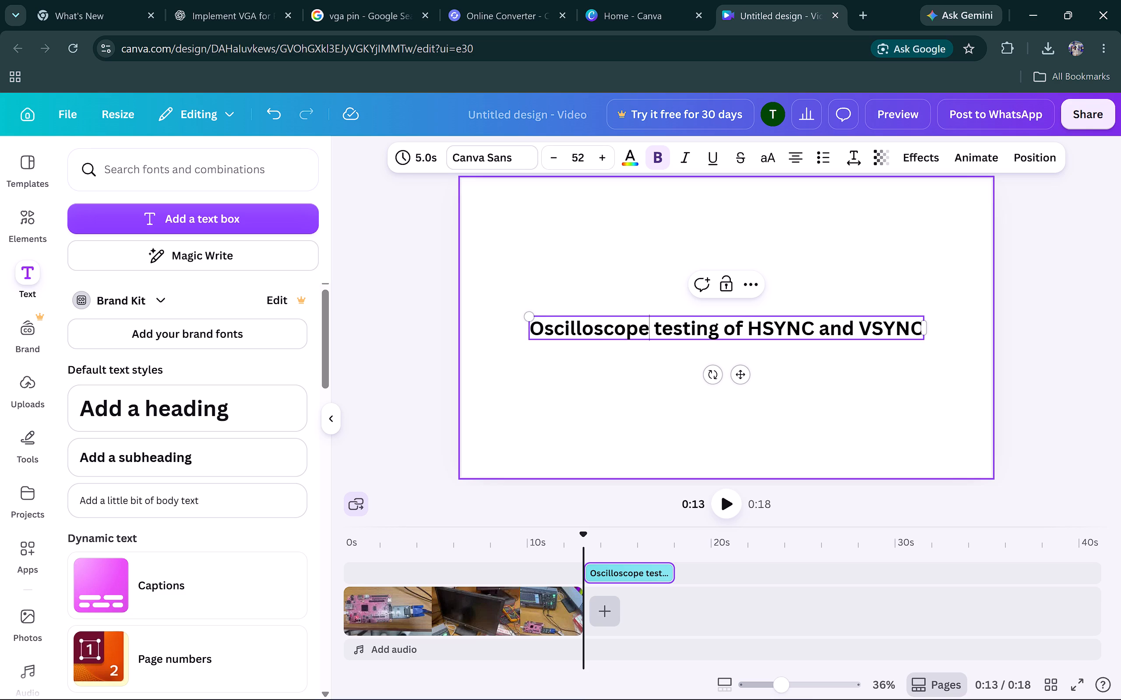
pyautogui.click(384, 381)
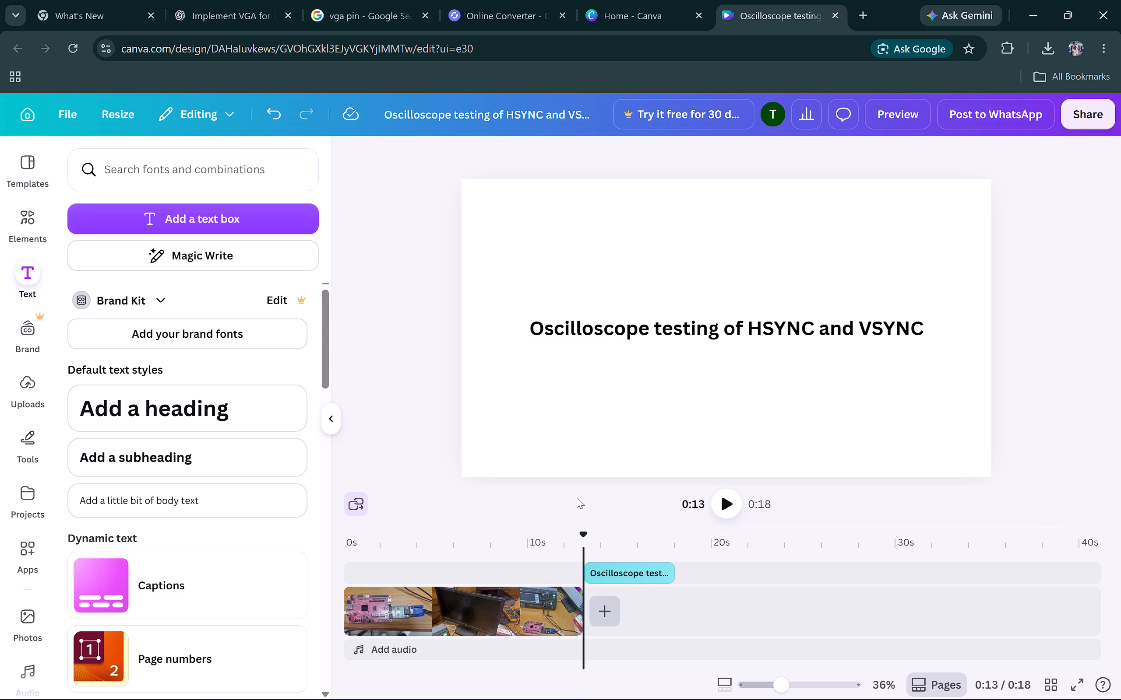
# Search the stock photos for "white" and add a free, faintly textured white photo after the video as the title background.
pyautogui.click(608, 608)
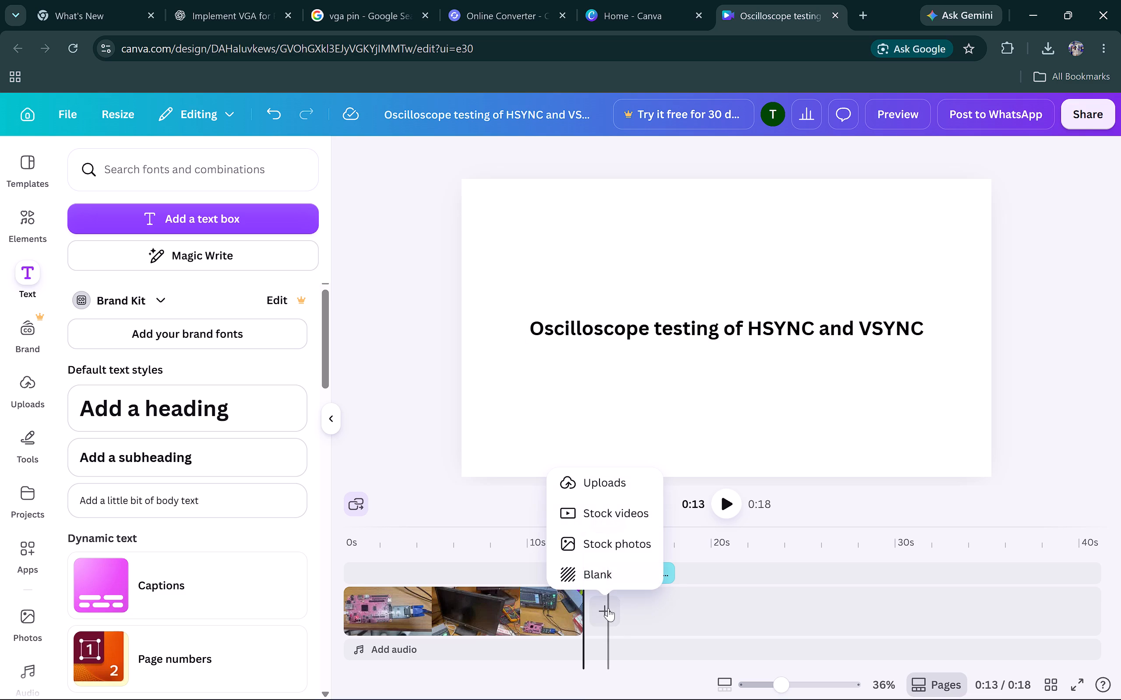
pyautogui.click(638, 538)
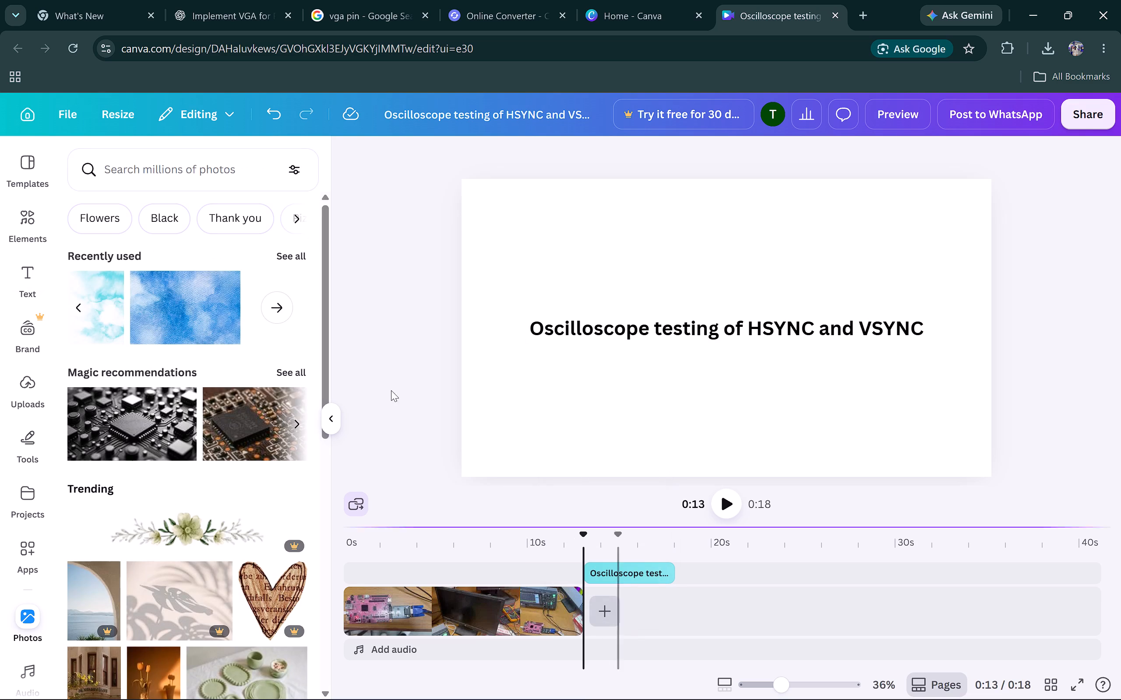
pyautogui.click(180, 169)
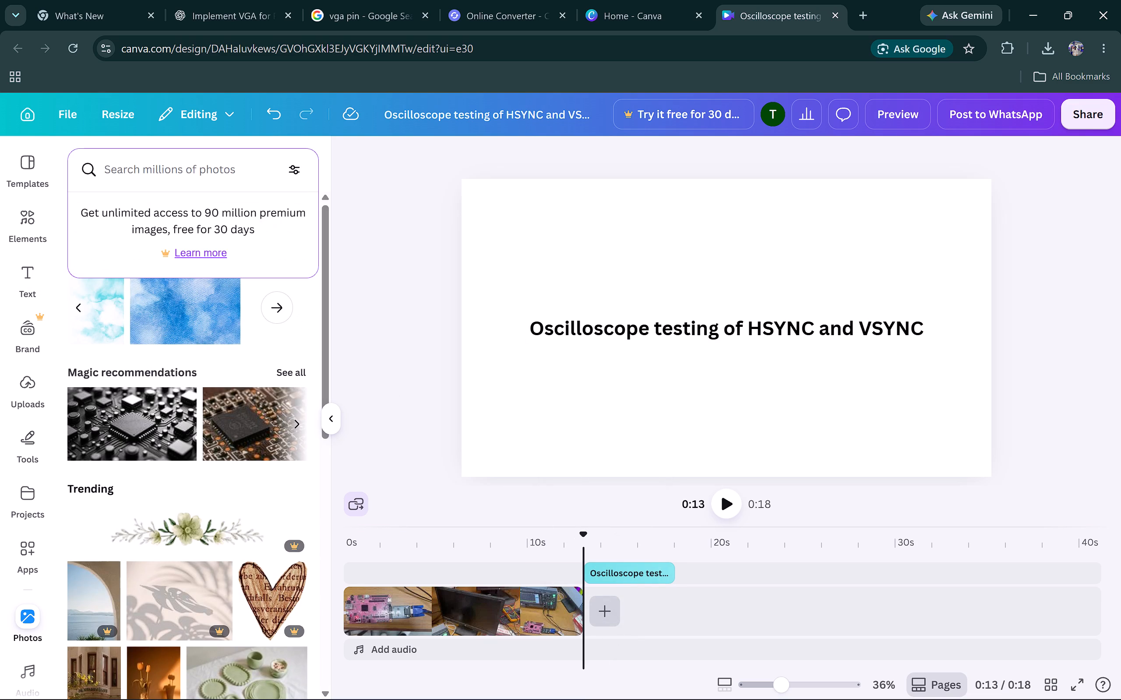
pyautogui.write('whit')
pyautogui.press('e')
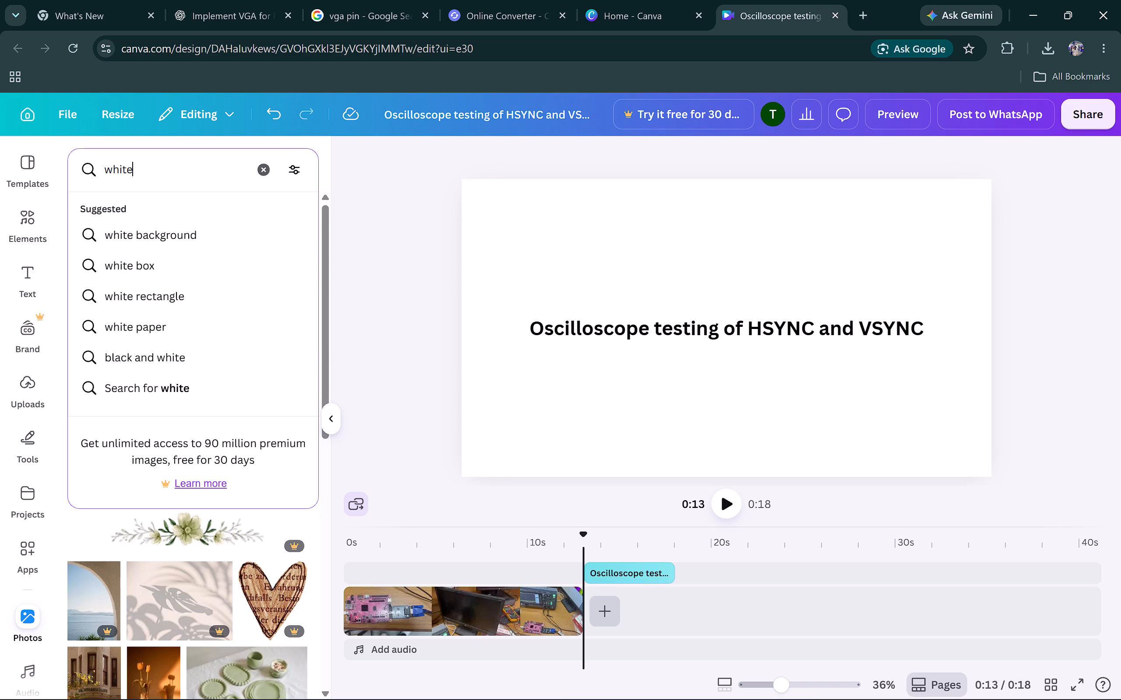
pyautogui.press('Return')
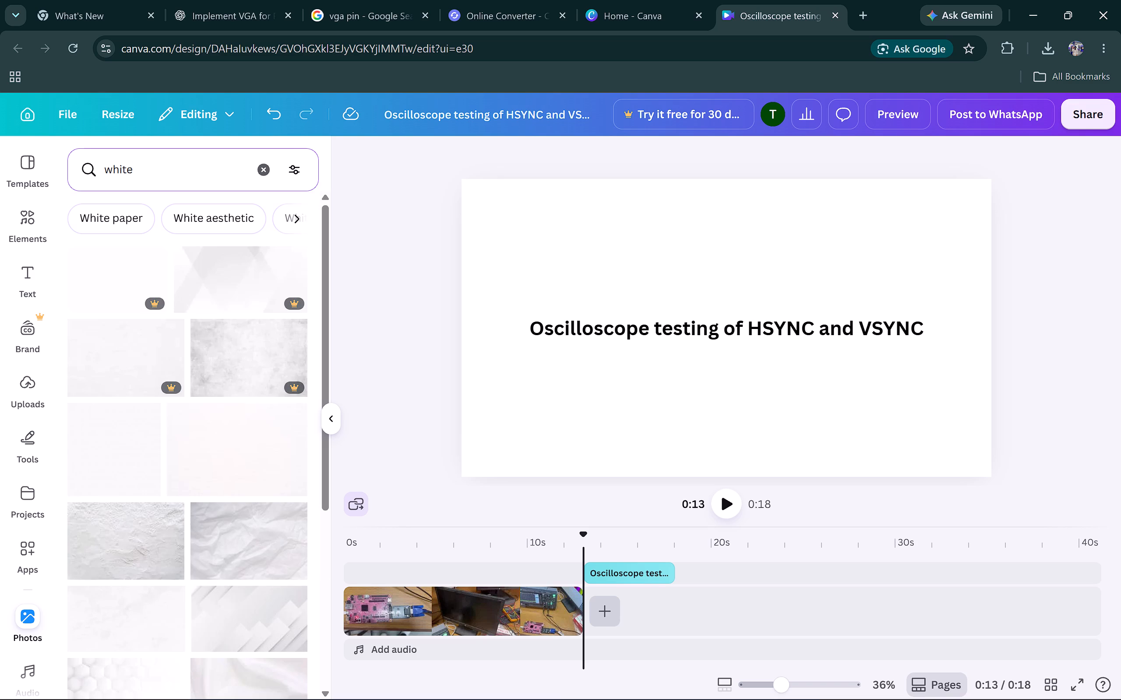
pyautogui.click(209, 422)
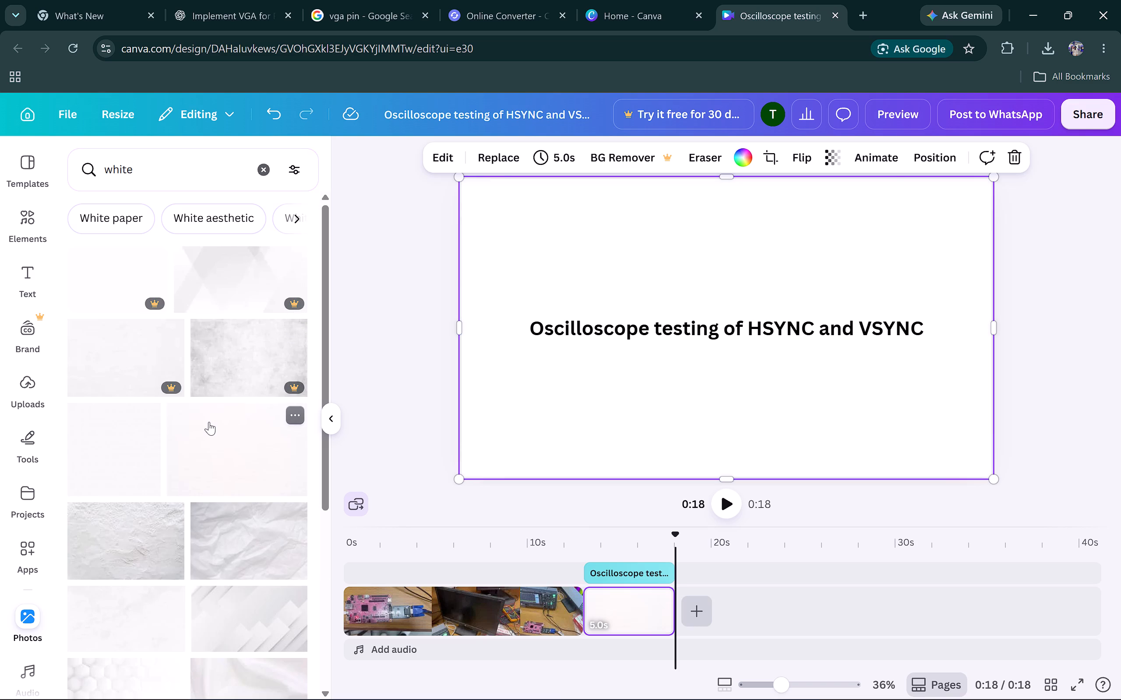
pyautogui.click(536, 507)
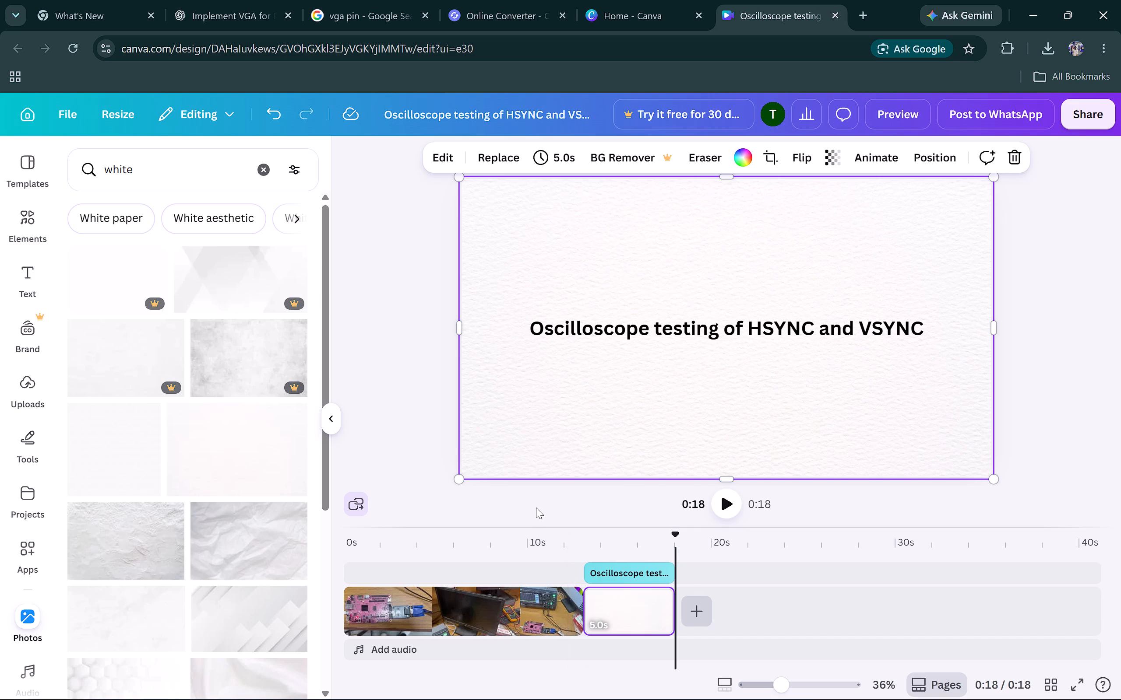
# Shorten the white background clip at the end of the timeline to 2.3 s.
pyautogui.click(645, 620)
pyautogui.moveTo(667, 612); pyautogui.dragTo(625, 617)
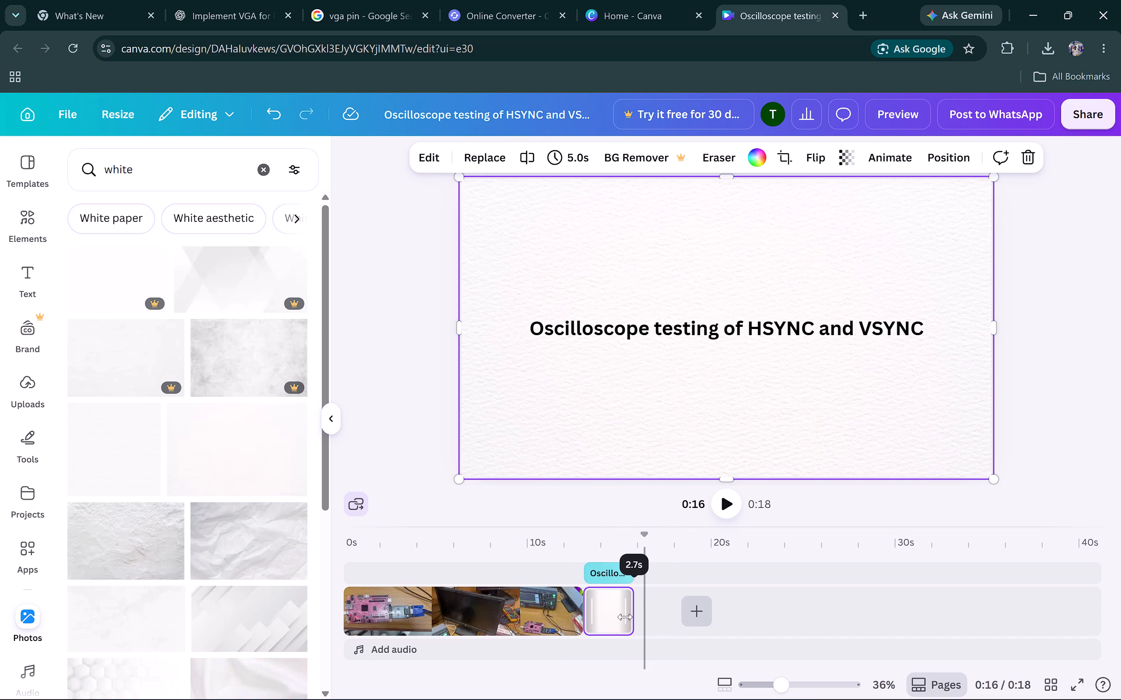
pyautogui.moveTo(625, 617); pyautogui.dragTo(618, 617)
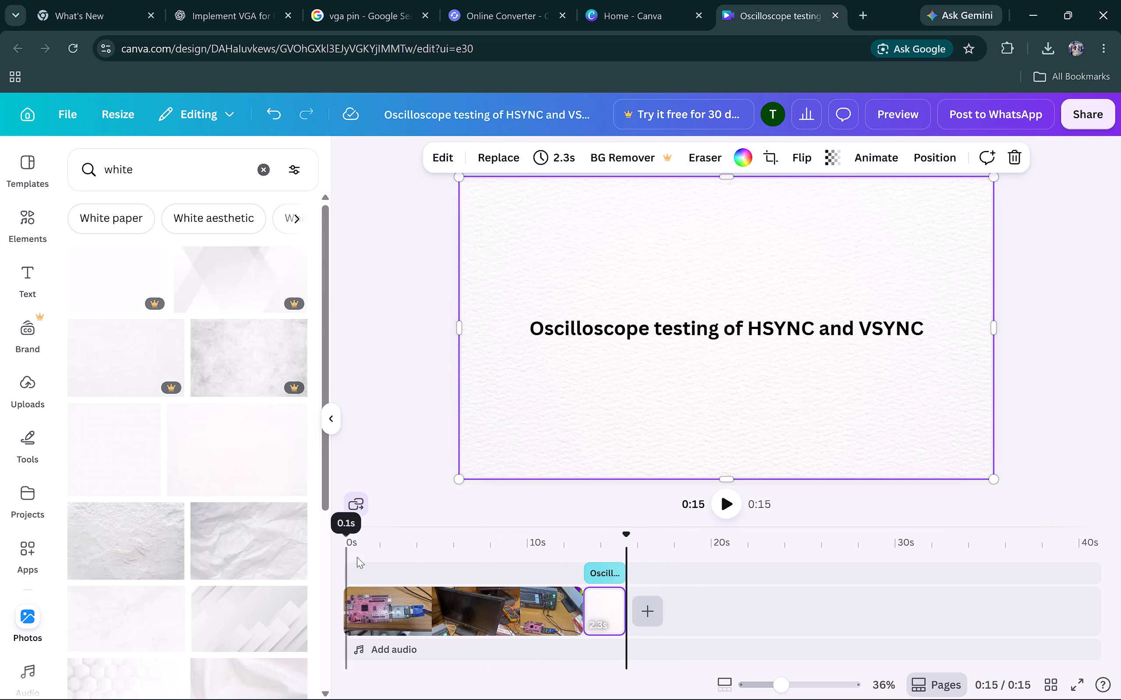
# Play the video from the beginning to check the footage and the closing title clip.
pyautogui.click(350, 571)
pyautogui.click(735, 501)
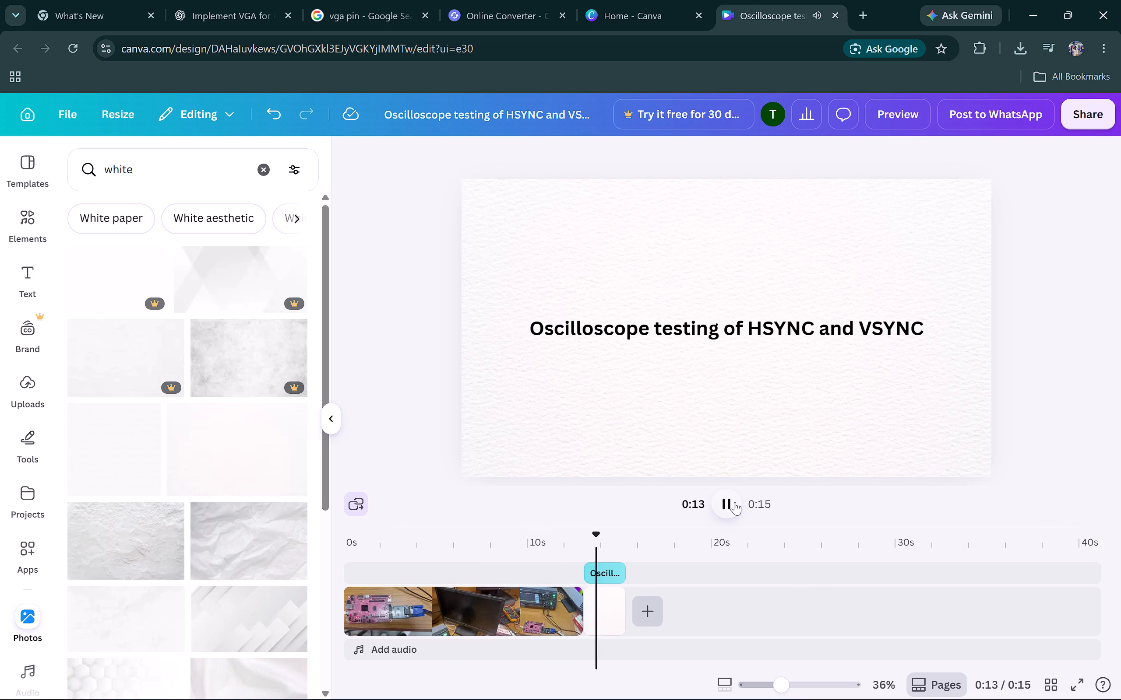
pyautogui.click(735, 502)
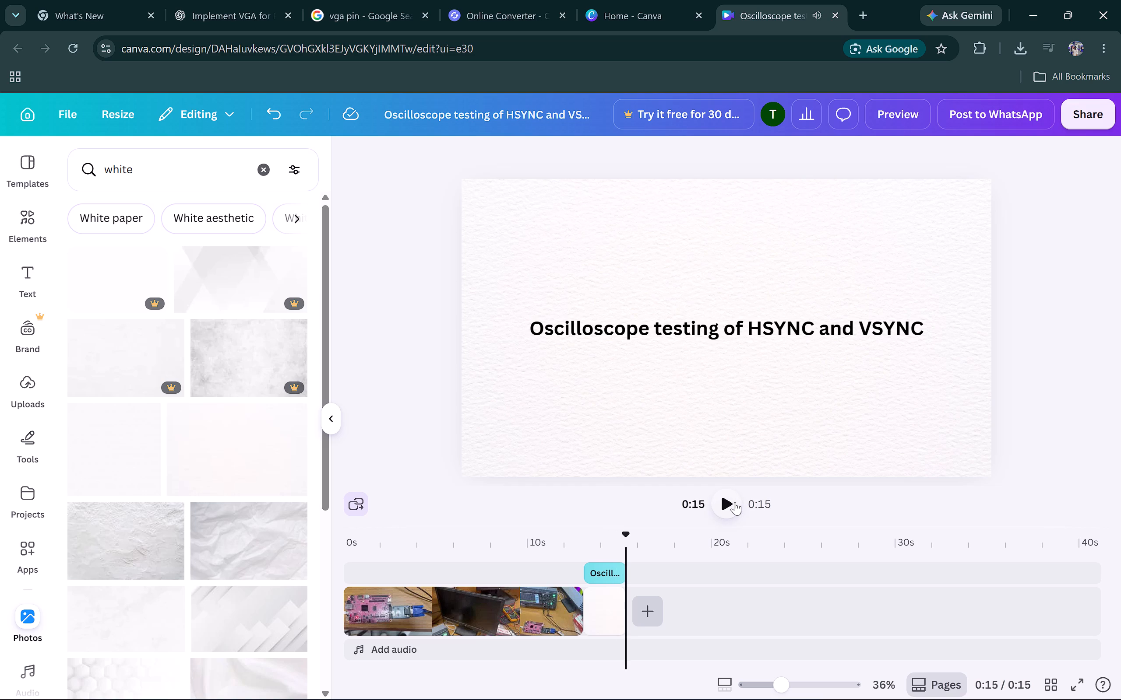
# Shorten the white background clip behind the title to 1.3 s.
pyautogui.click(614, 622)
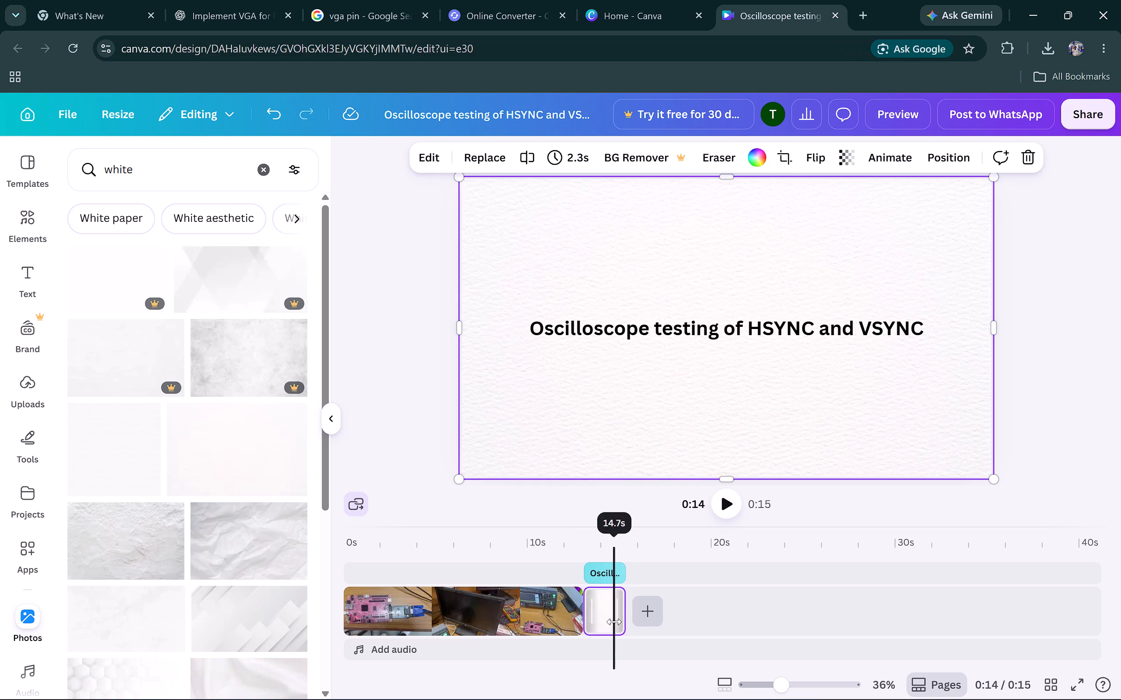
pyautogui.moveTo(617, 617); pyautogui.dragTo(596, 619)
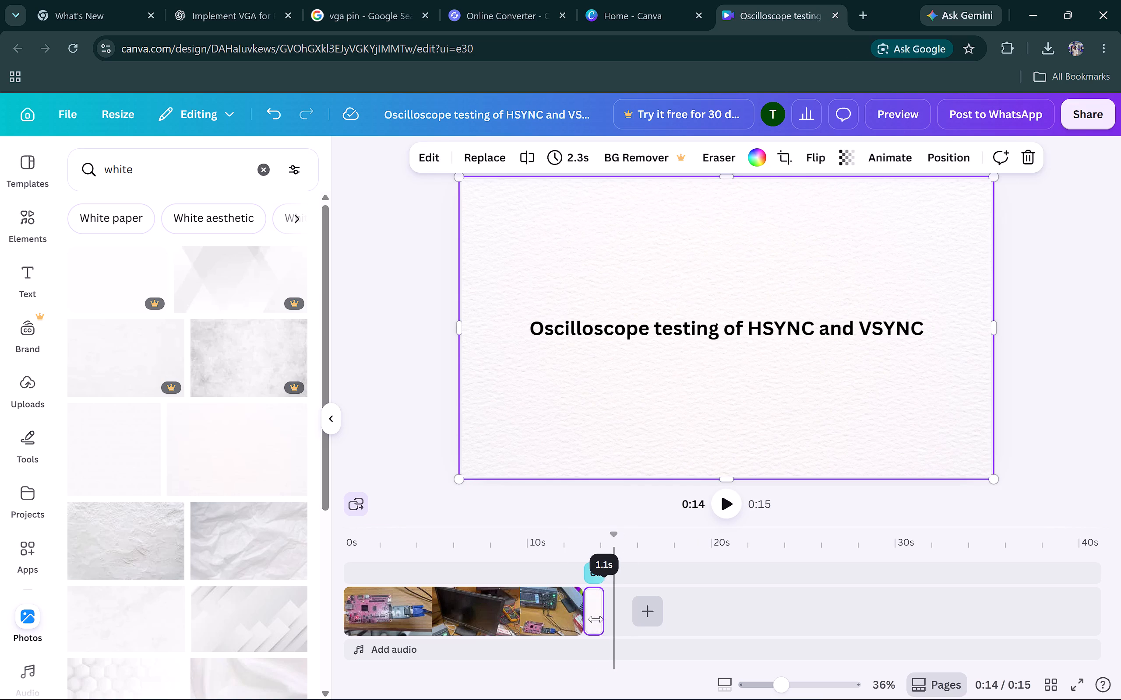
pyautogui.moveTo(596, 619); pyautogui.dragTo(599, 619)
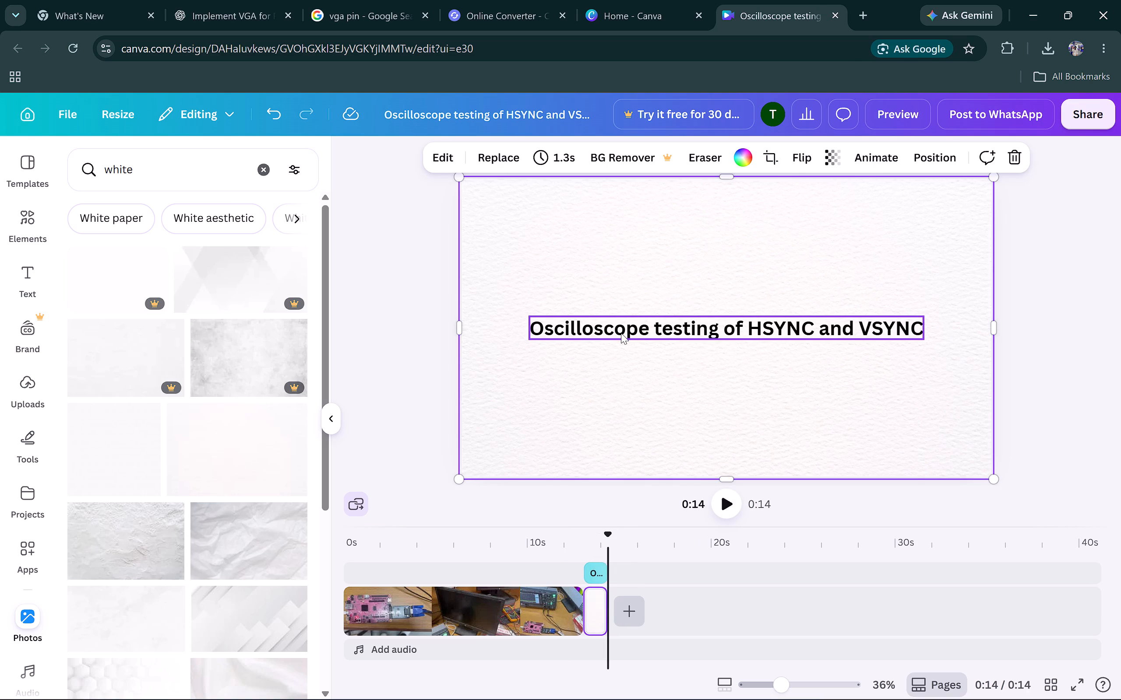
# Move the subheading slightly above the centre of the frame, keeping it horizontally centred.
pyautogui.moveTo(608, 332); pyautogui.dragTo(606, 317)
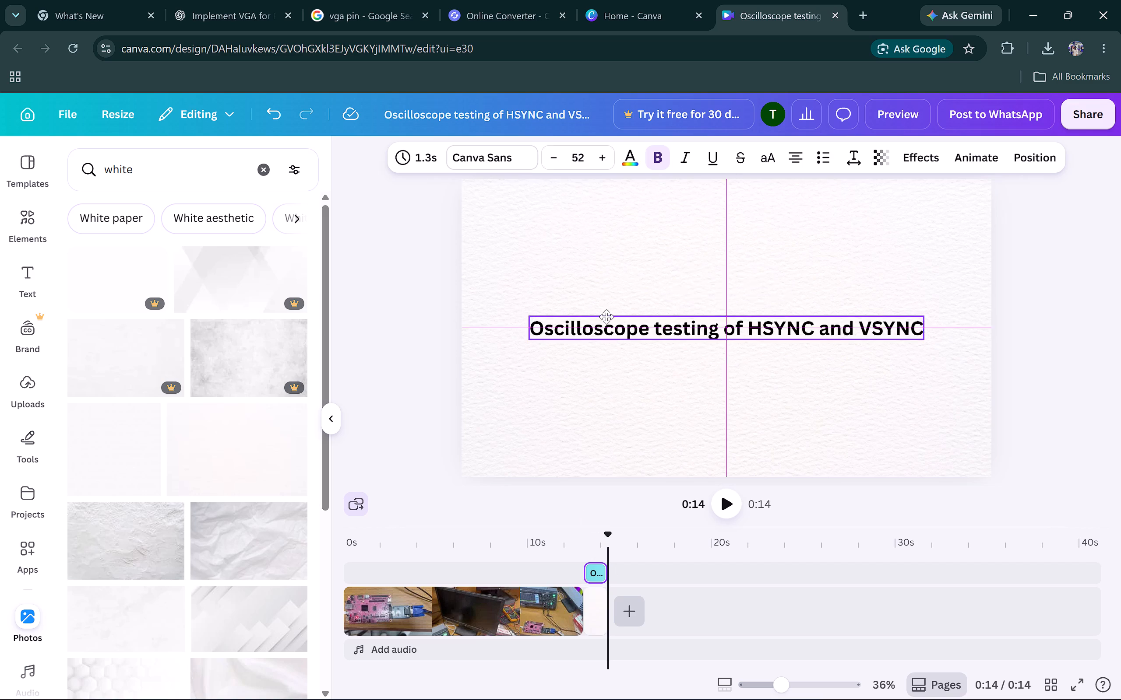
pyautogui.moveTo(606, 317); pyautogui.dragTo(608, 301)
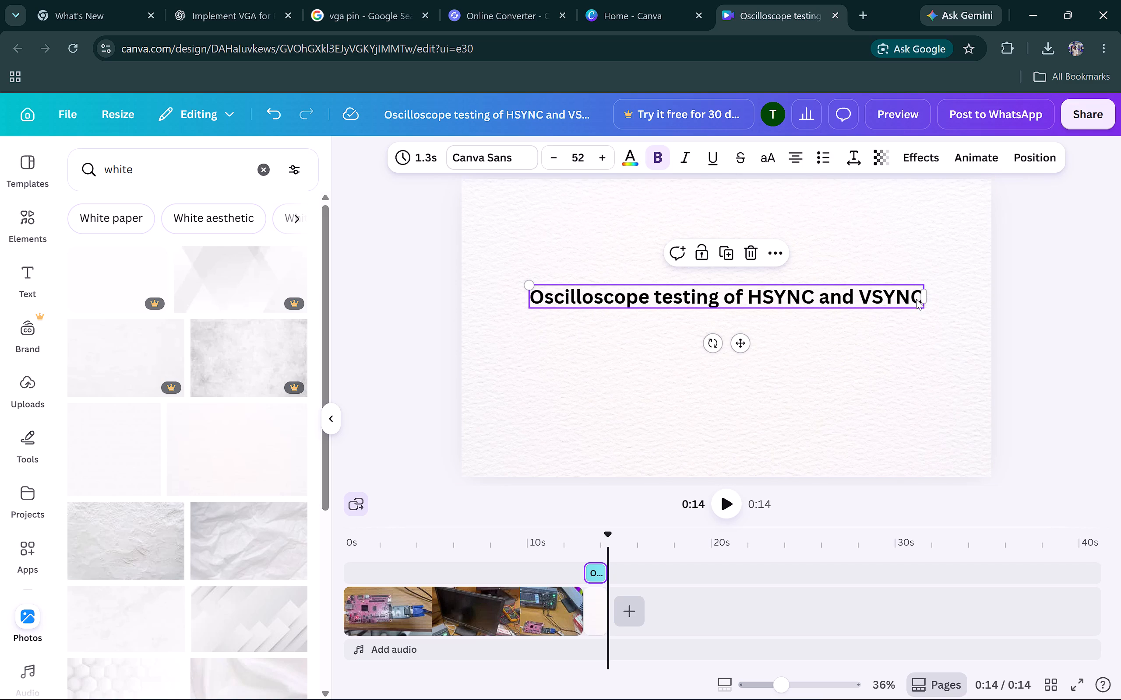
# Insert two line breaks after "VSYNC" at the end of the subheading.
pyautogui.click(913, 299)
pyautogui.click(913, 299)
pyautogui.press('Right')
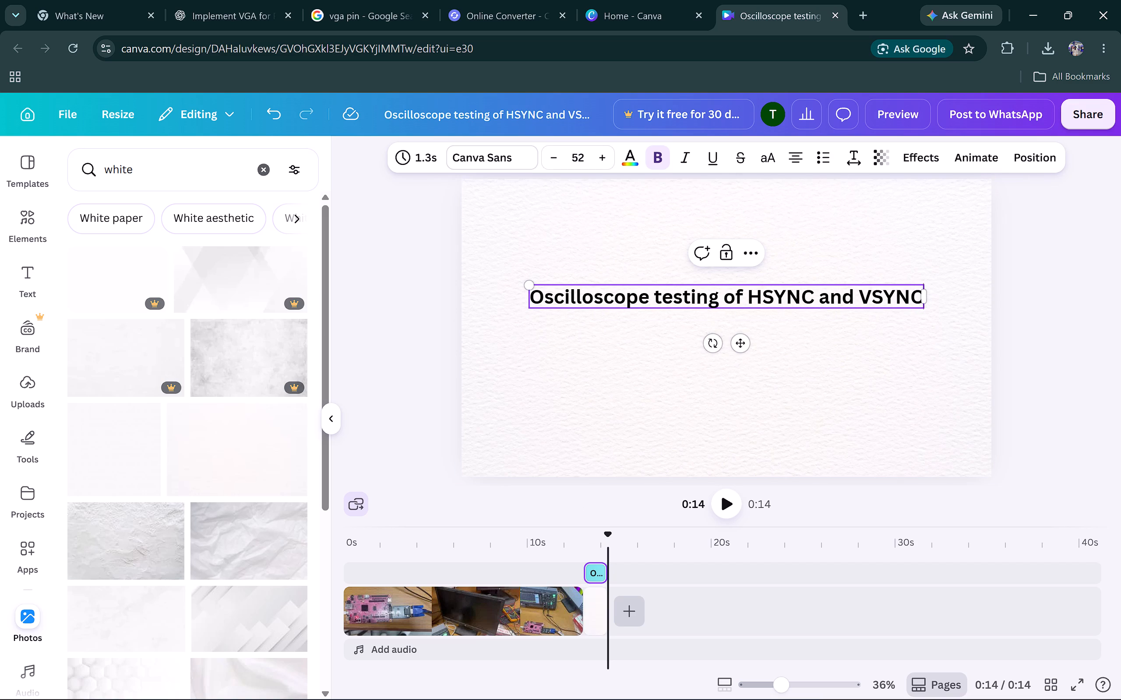
pyautogui.hotkey('shift', 'Return')
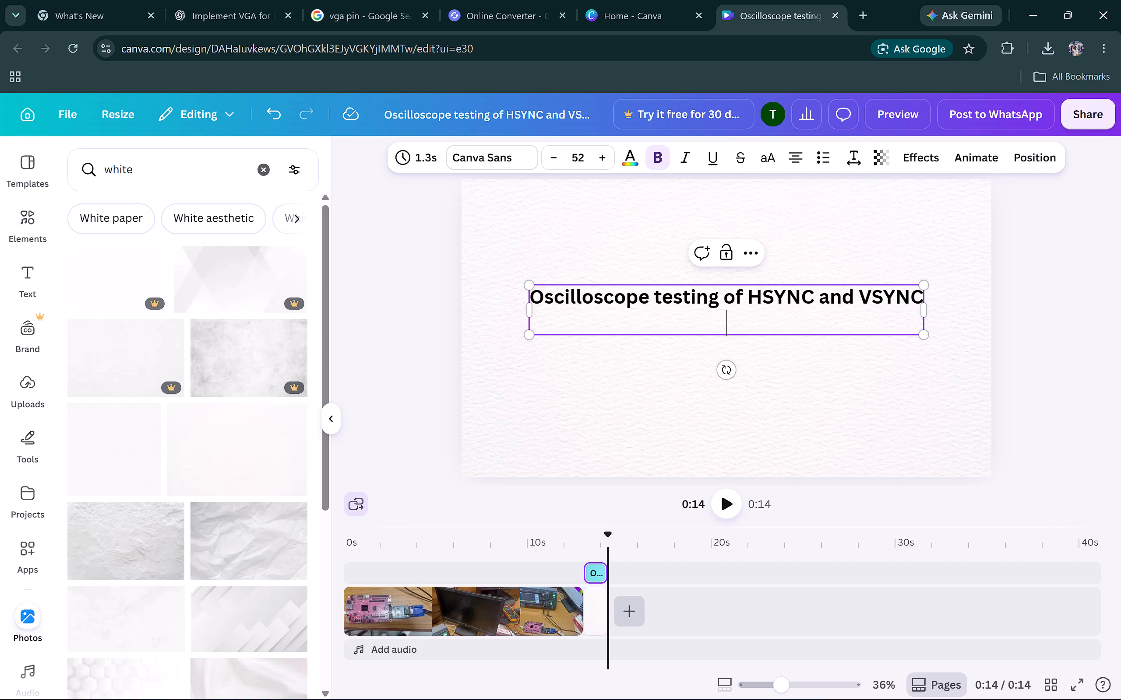
pyautogui.hotkey('shift', 'Return')
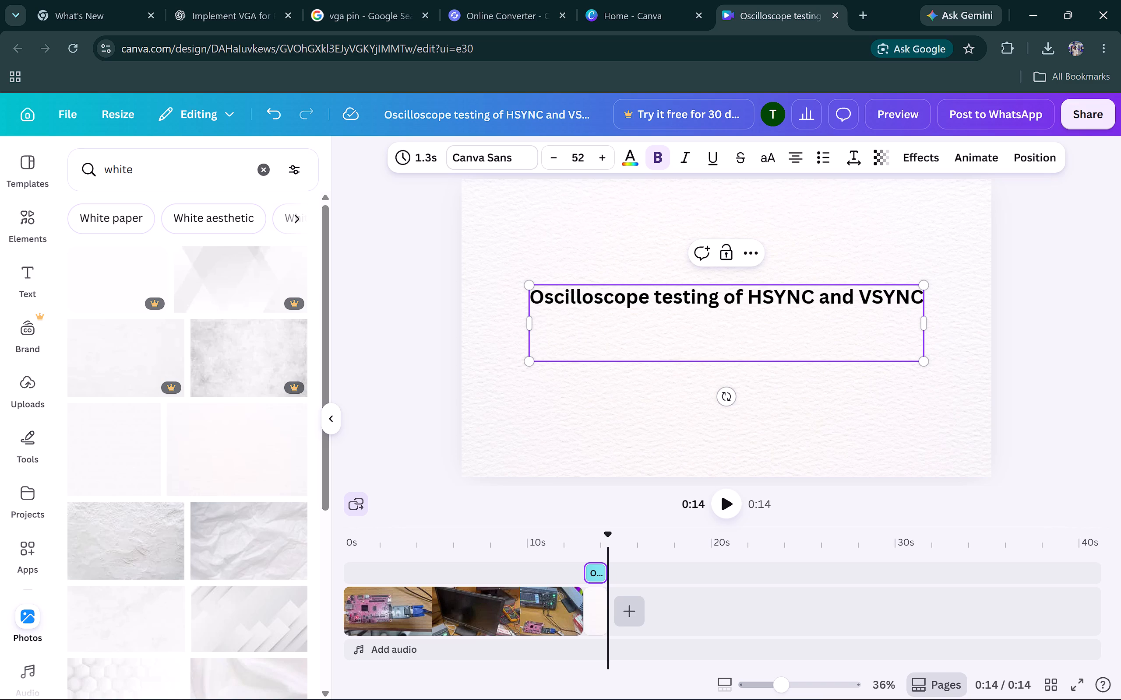
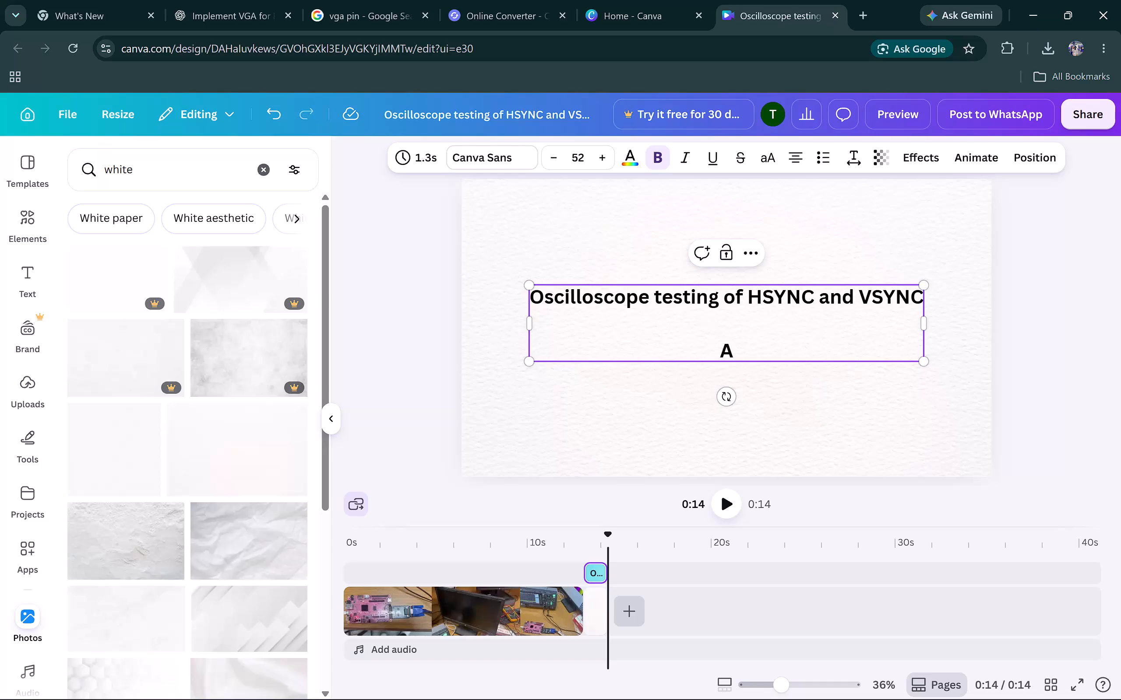
# Continue the subheading's last line after the "A" so that it reads "At input side(FPGA-to-".
pyautogui.write('t')
pyautogui.press('space')
pyautogui.write('input di')
pyautogui.press('BackSpace')
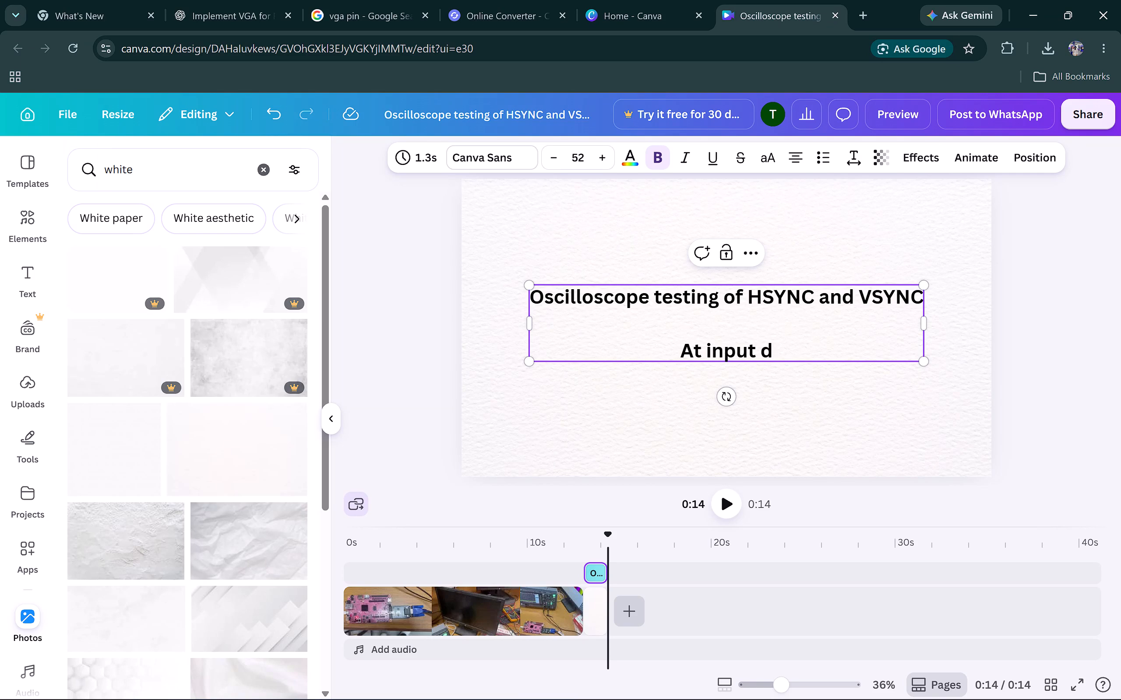
pyautogui.press('BackSpace')
pyautogui.write('side')
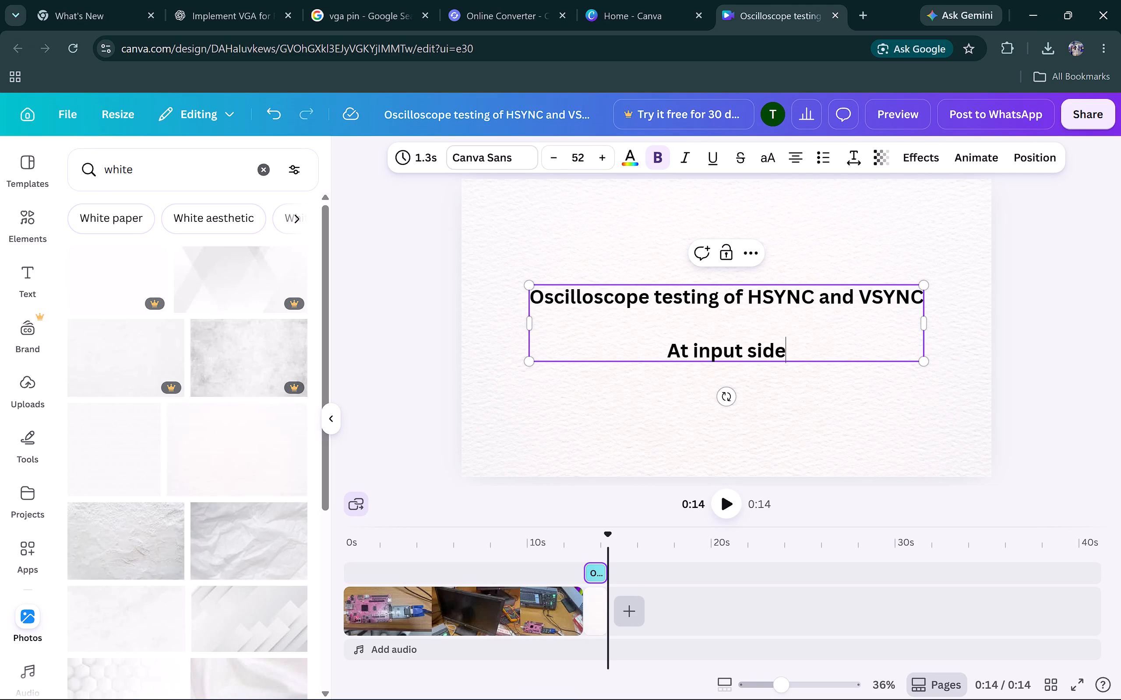
pyautogui.hotkey('shift', '(')
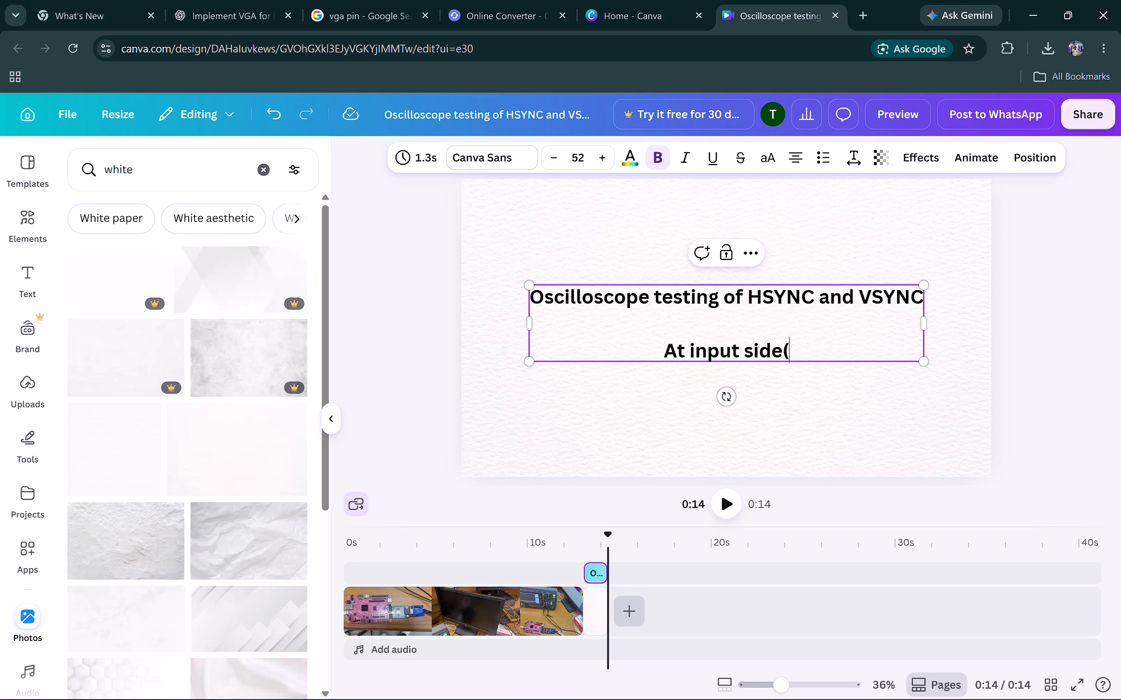
pyautogui.write('FP')
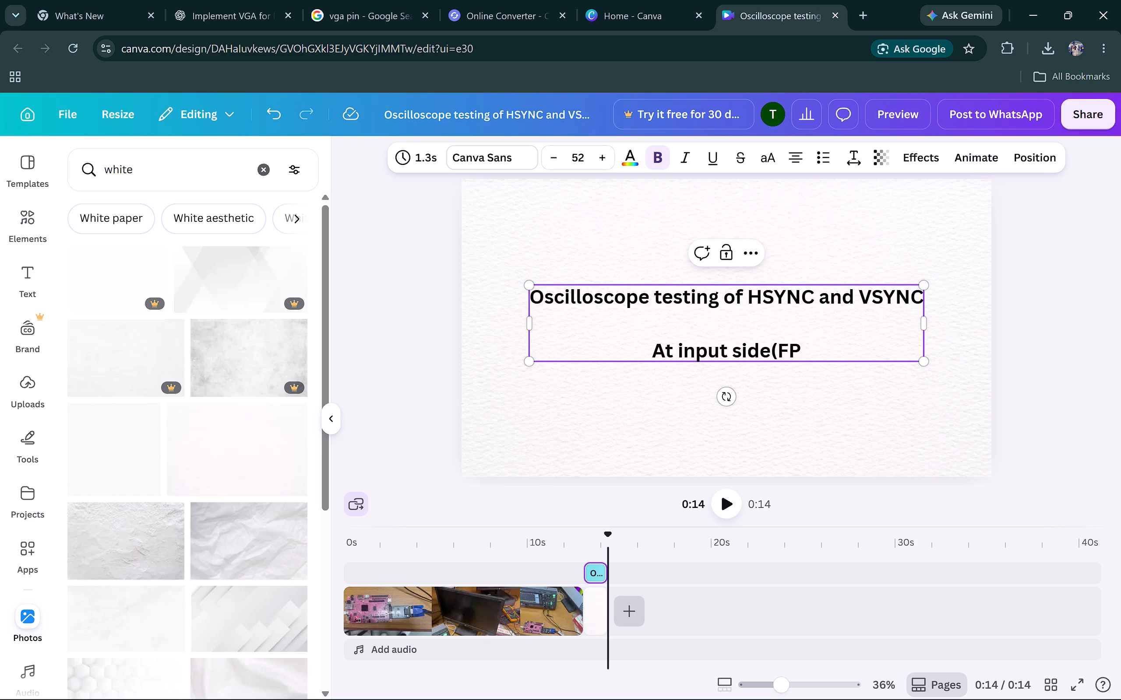
pyautogui.write('GA')
pyautogui.write('-TK')
pyautogui.press('BackSpace')
pyautogui.write('to-')
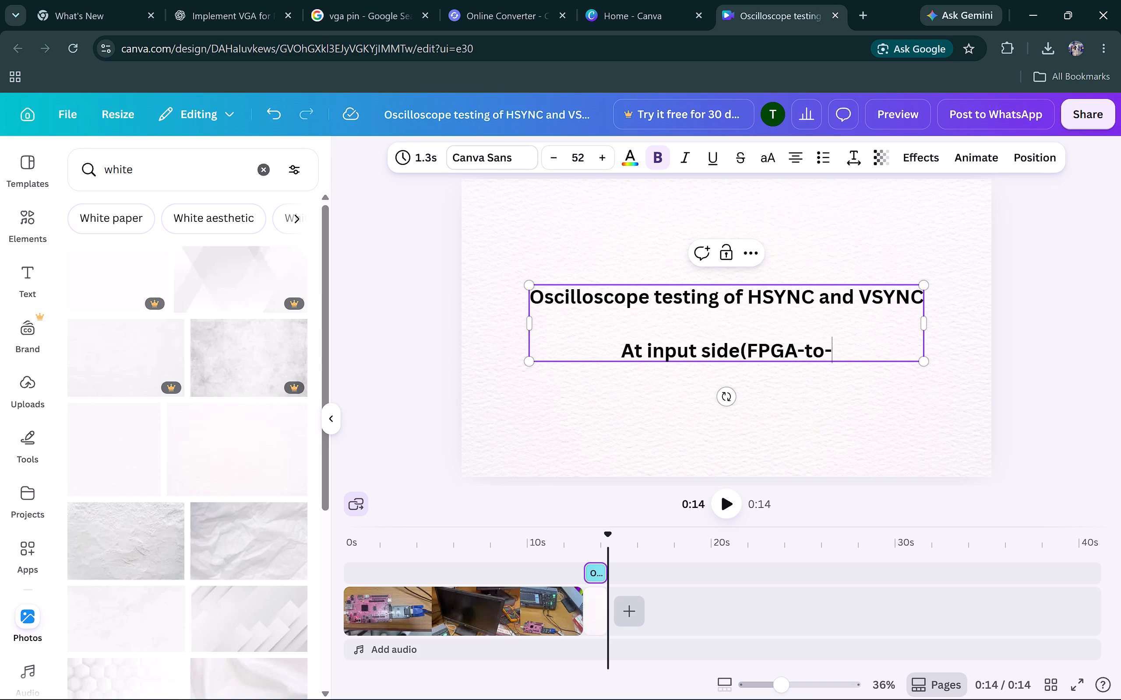
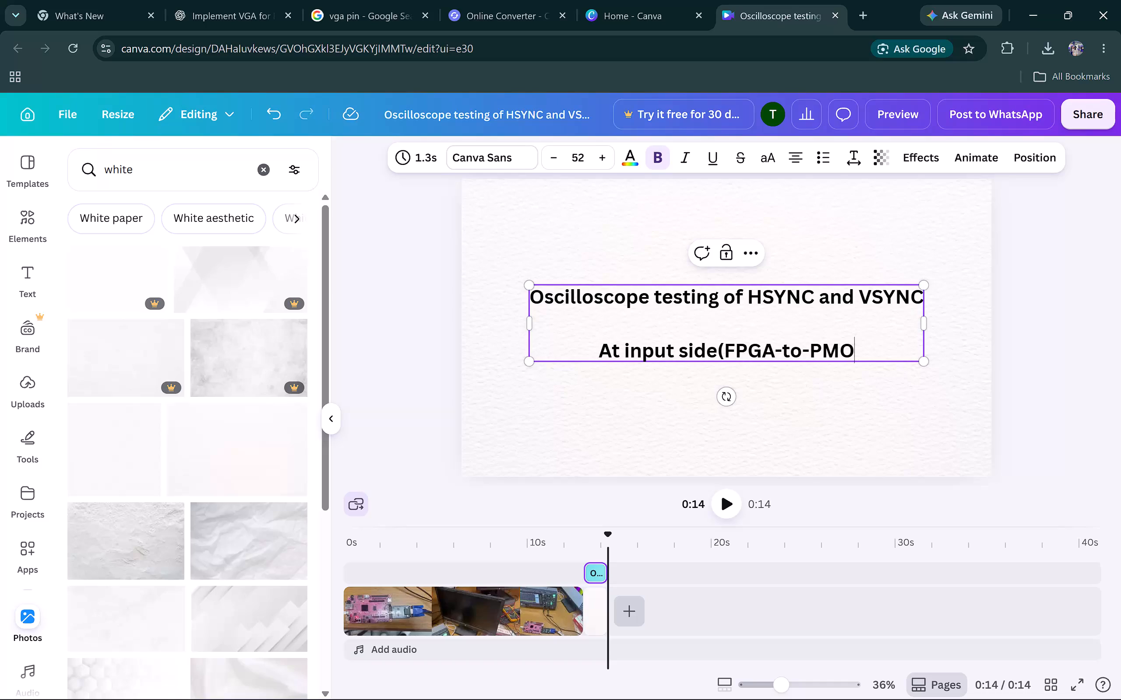
# Finish the subheading's last line so that it reads "At input side(FPGA-to-PMOD)".
pyautogui.press('d')
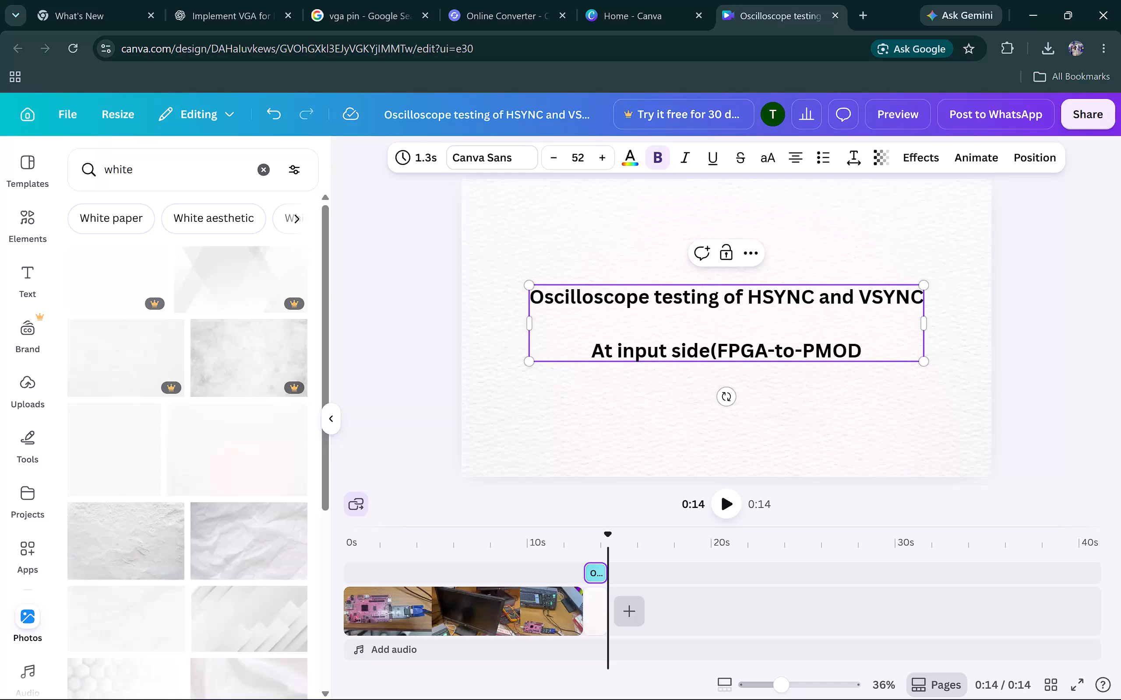
pyautogui.hotkey('shift', ')')
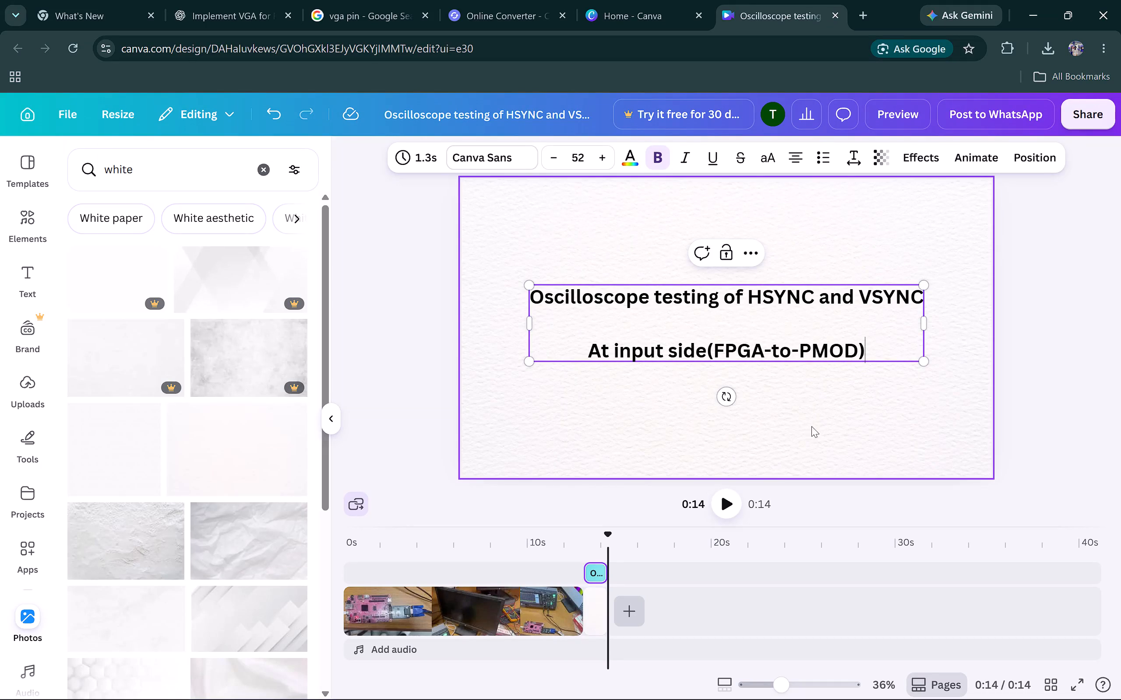
pyautogui.click(769, 471)
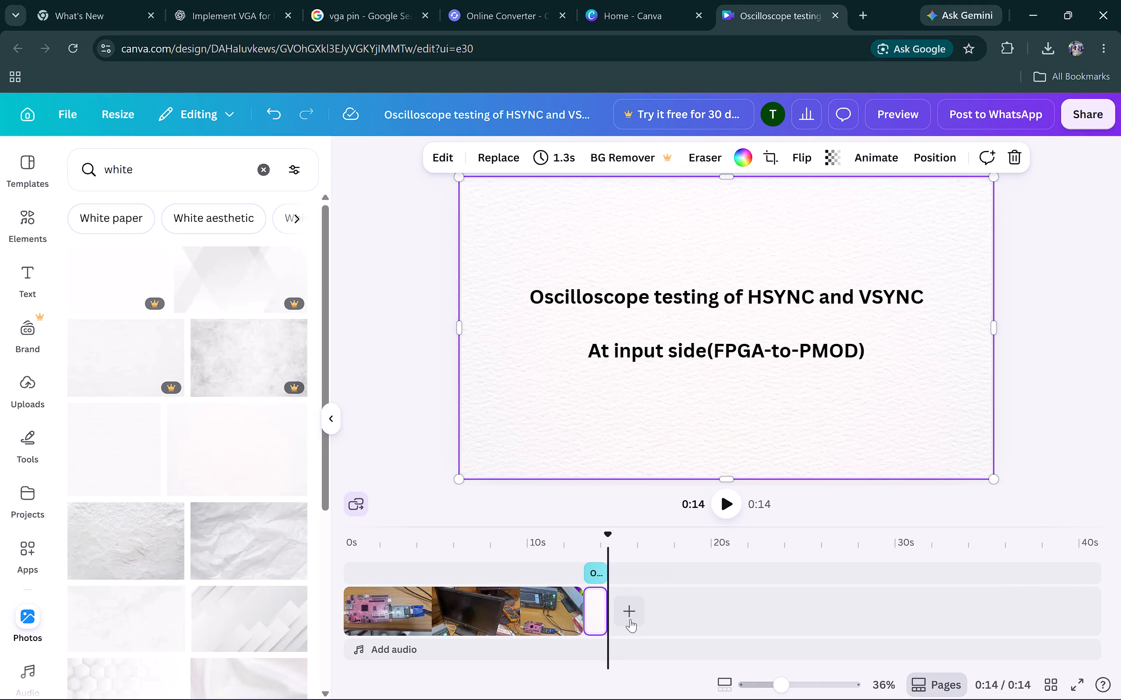
# Open the uploaded videos to find the next clip to add after the title clip.
pyautogui.click(630, 619)
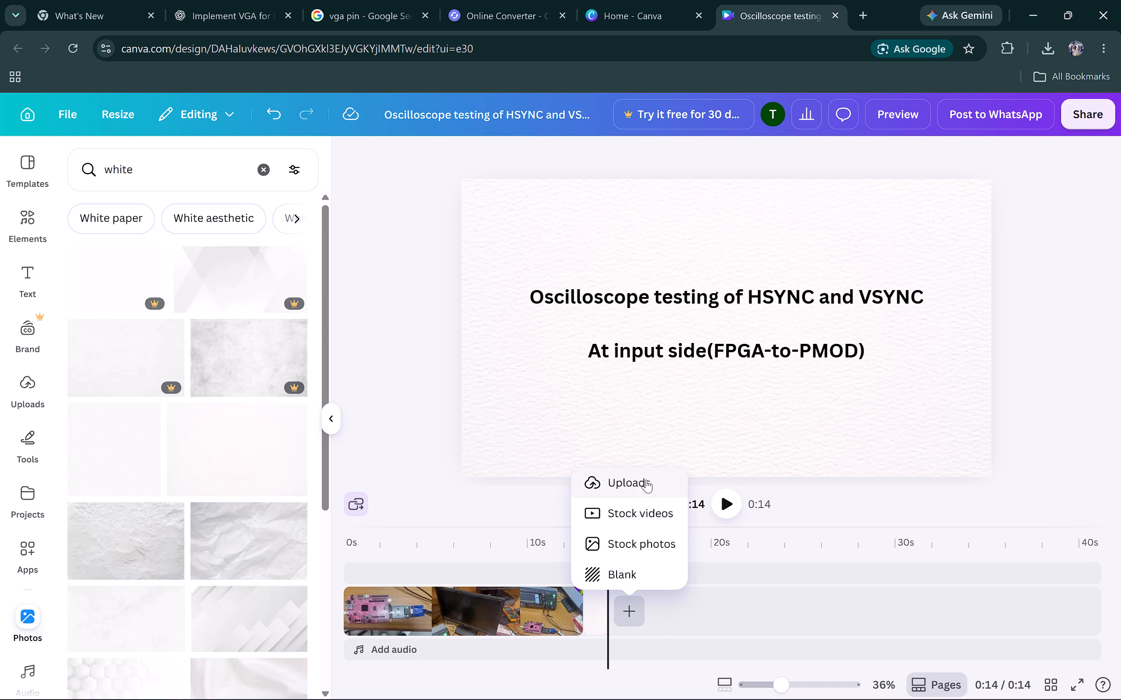
pyautogui.click(25, 397)
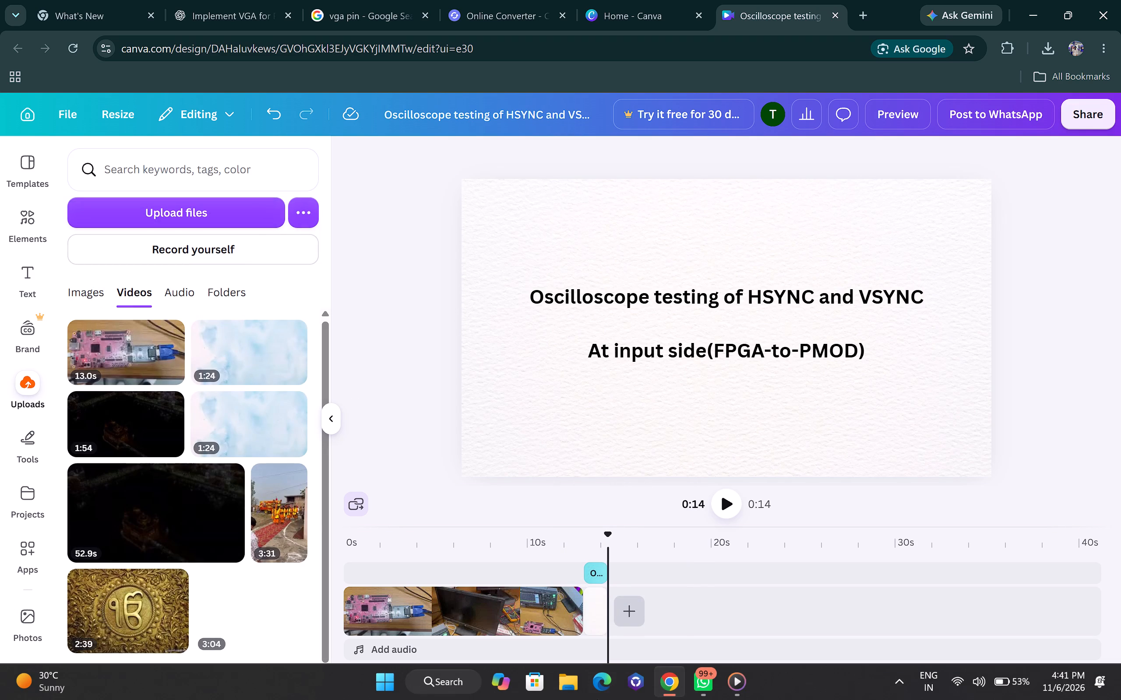
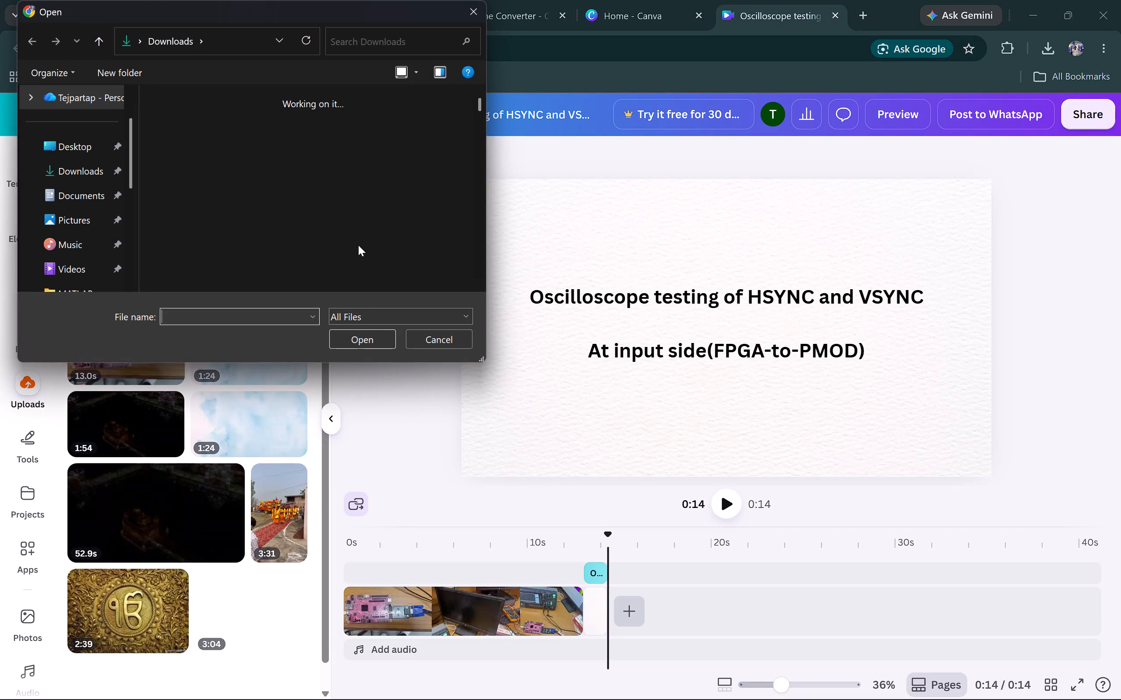
# Upload the oscilloscope clip "WhatsApp Video 2026-11-06 at 4.23.10 PM" from the Downloads folder.
pyautogui.click(235, 186)
pyautogui.click(363, 334)
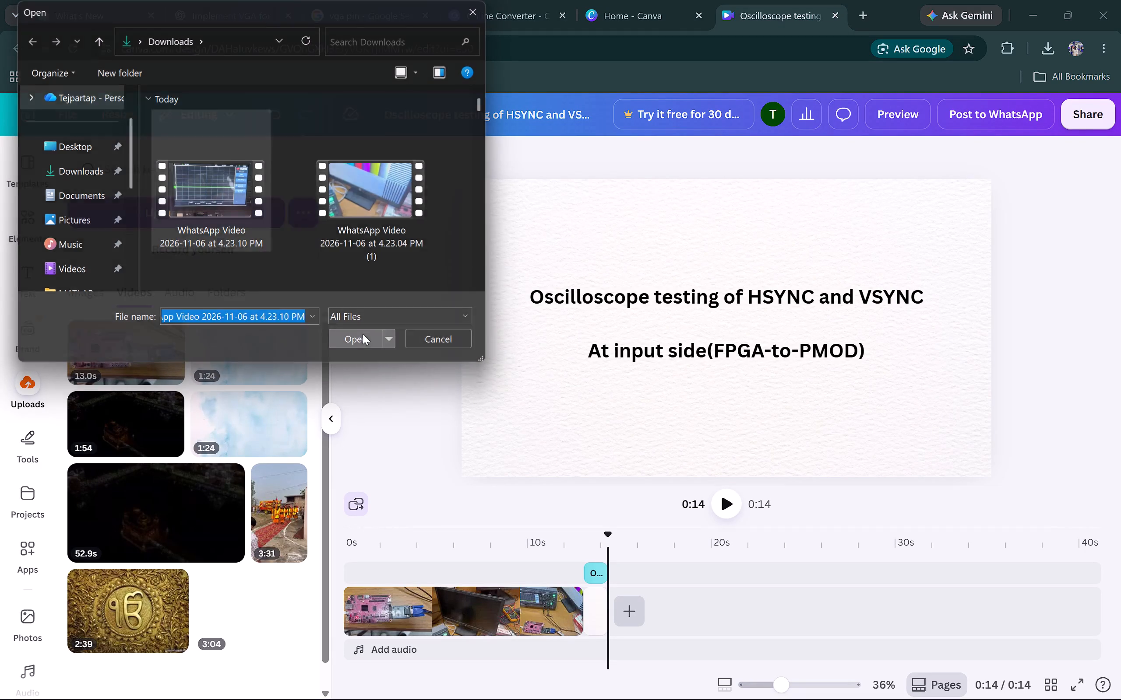
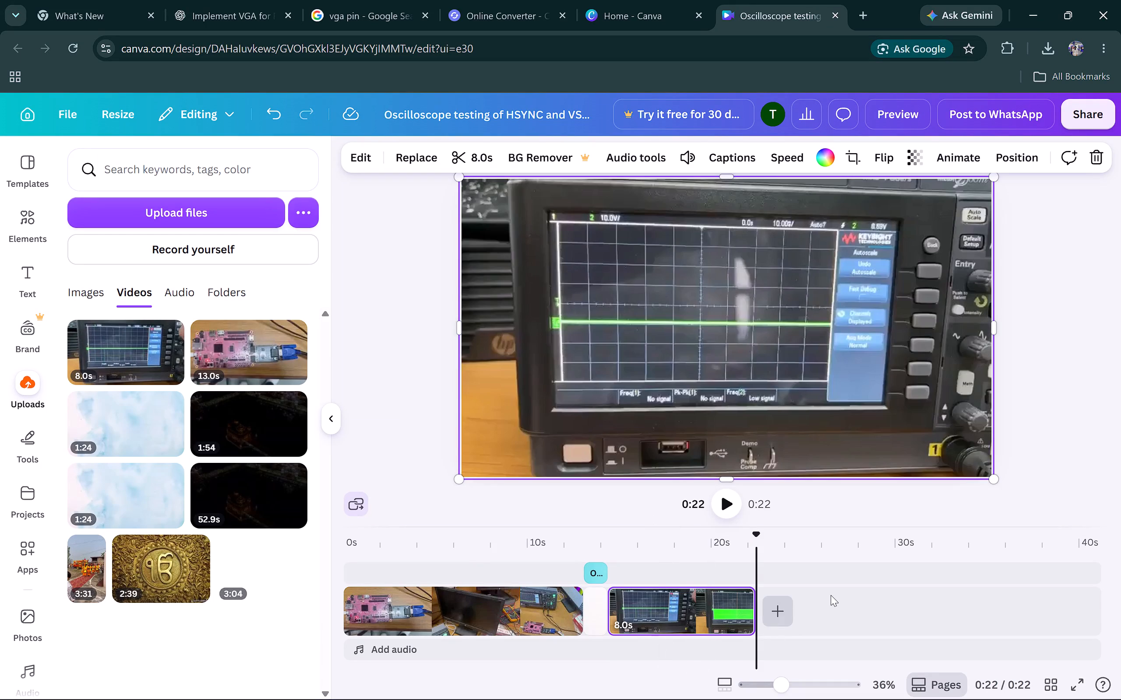
# Preview the beginning of the added oscilloscope clip in the timeline, pausing about two seconds into it.
pyautogui.click(610, 577)
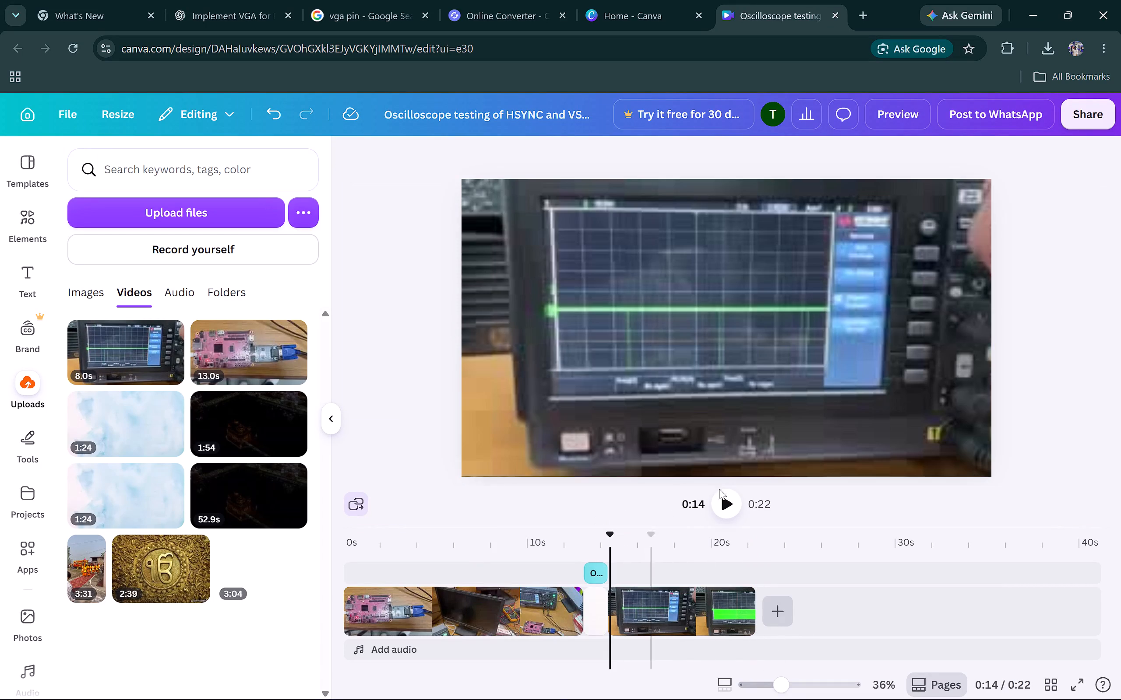
pyautogui.click(731, 497)
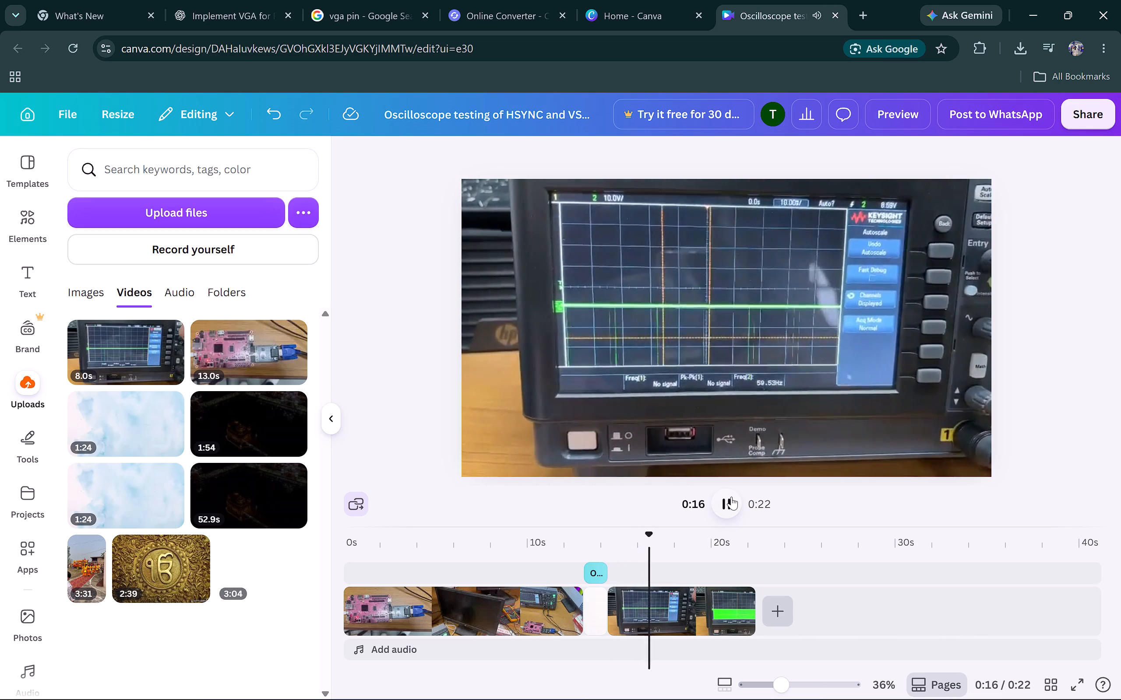
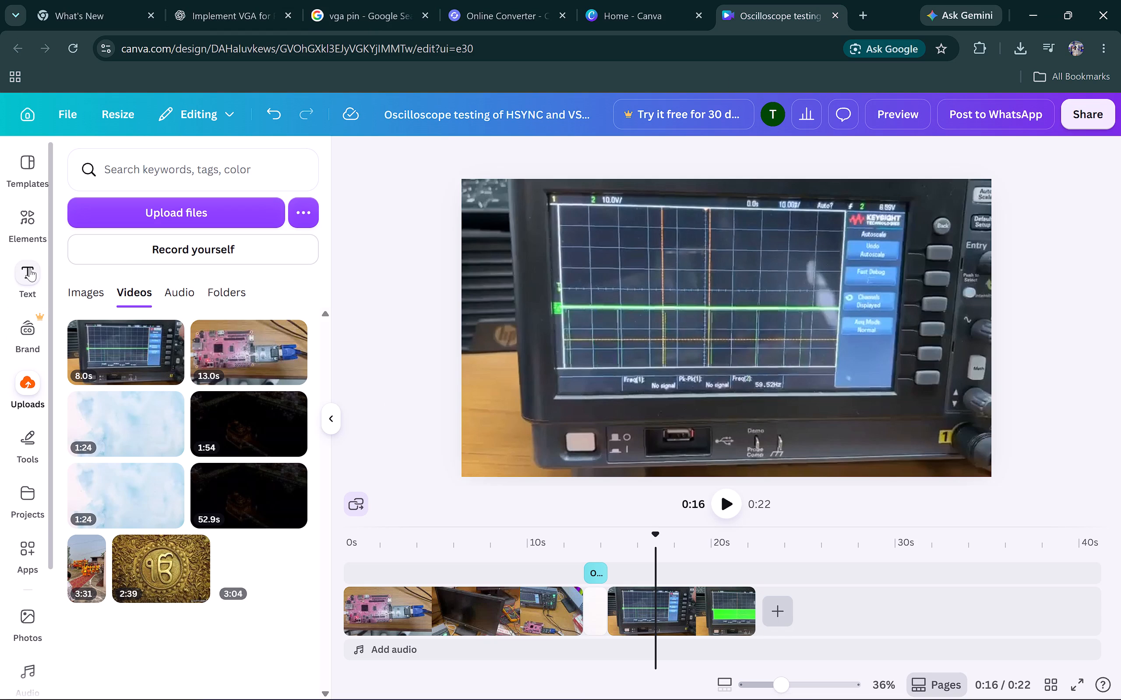
pyautogui.click(30, 268)
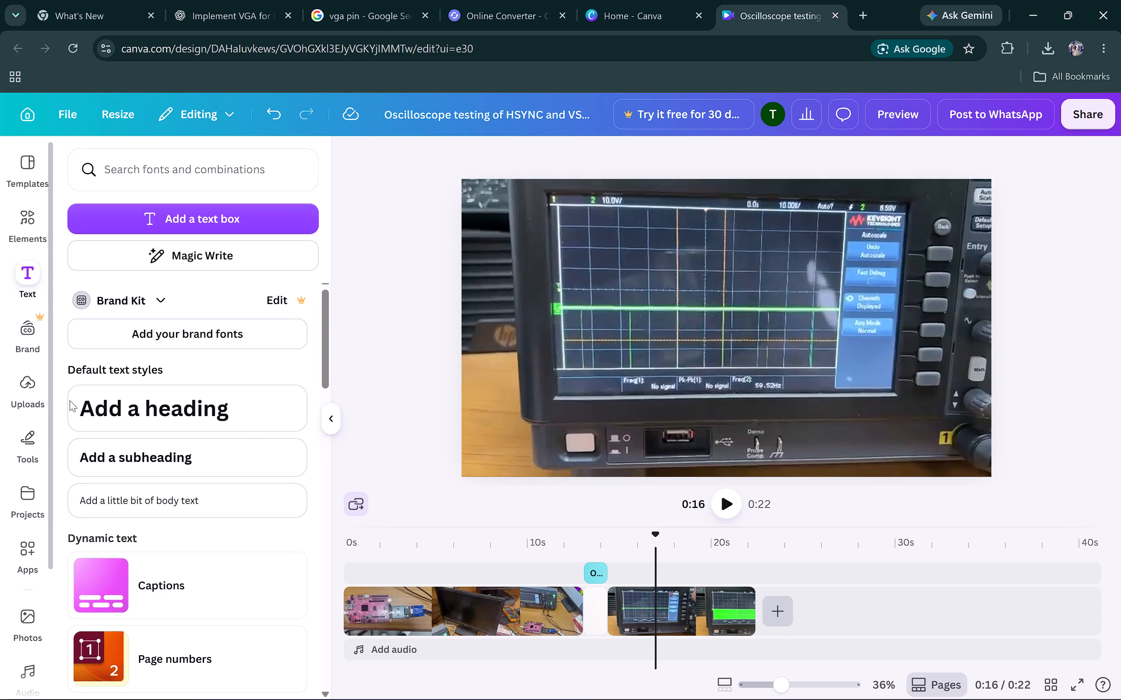
pyautogui.click(560, 418)
pyautogui.moveTo(560, 418); pyautogui.dragTo(601, 534)
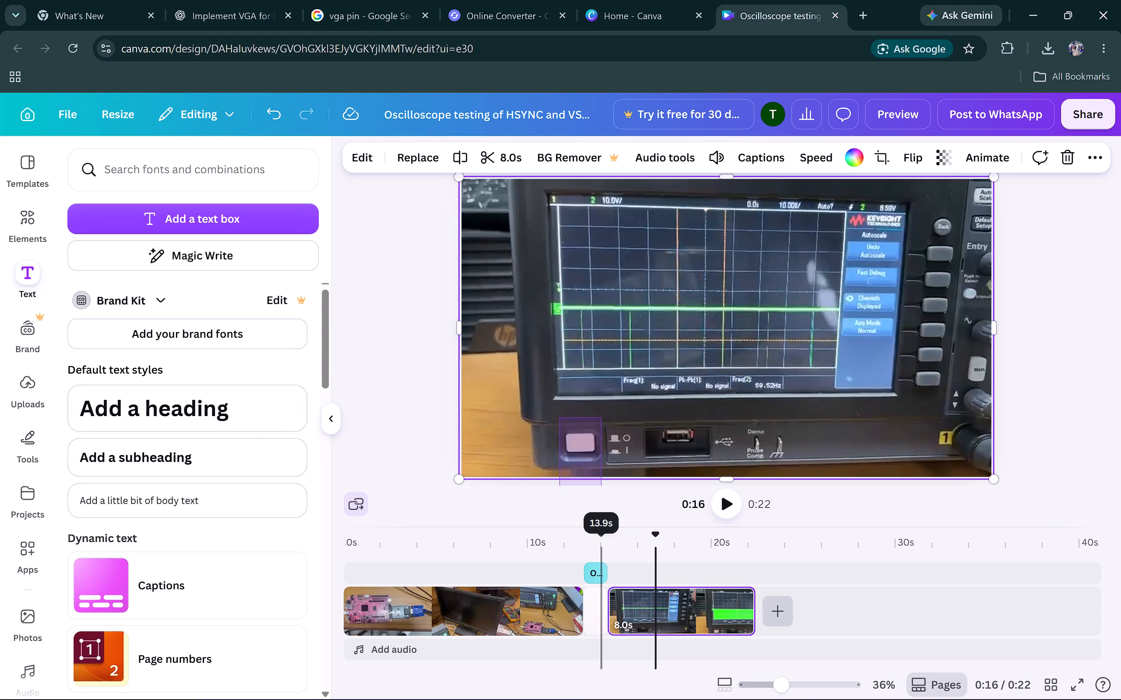
pyautogui.moveTo(601, 534); pyautogui.dragTo(574, 498)
pyautogui.click(239, 214)
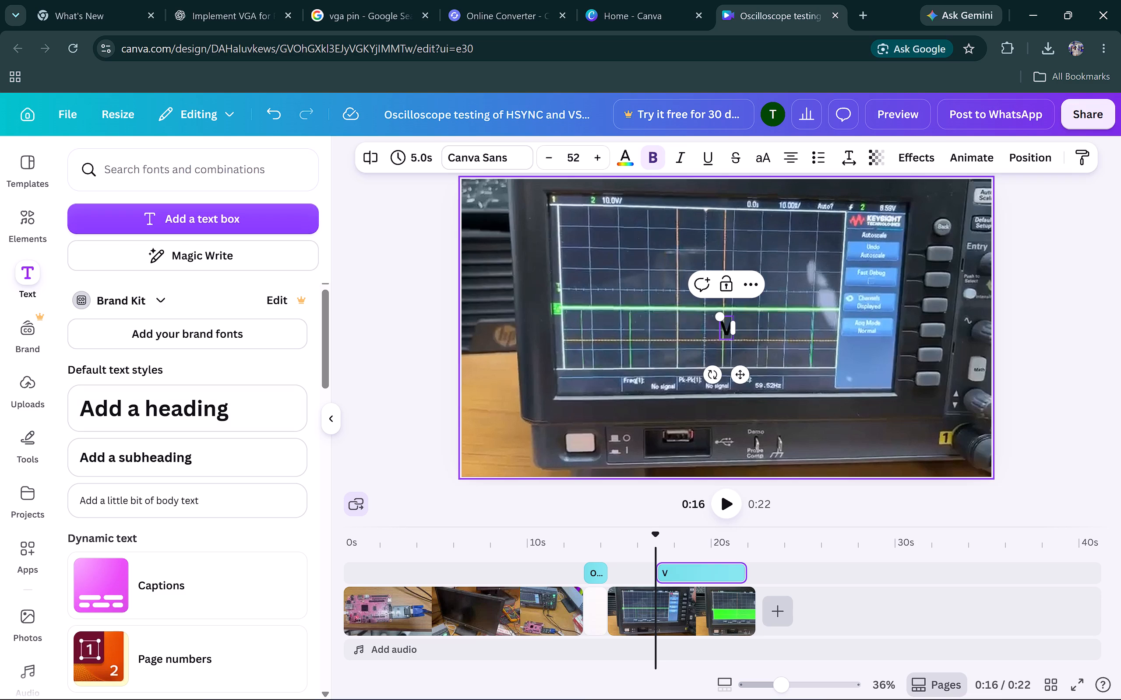
pyautogui.write('sync')
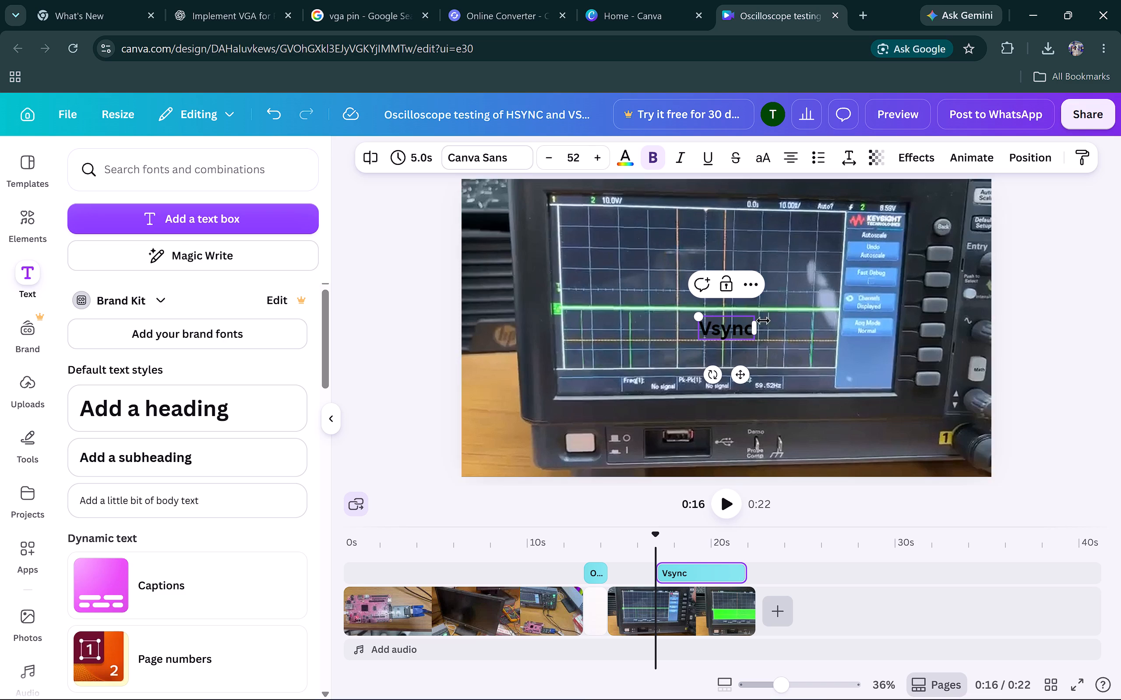
pyautogui.moveTo(745, 378); pyautogui.dragTo(506, 444)
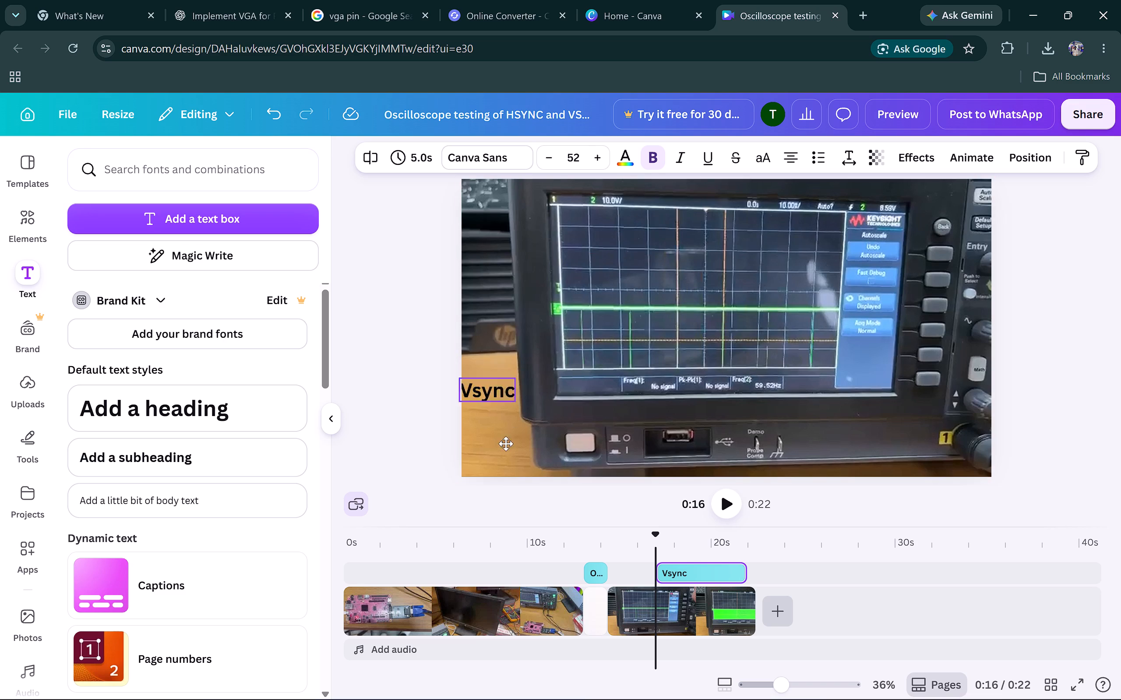
pyautogui.moveTo(506, 444); pyautogui.dragTo(520, 502)
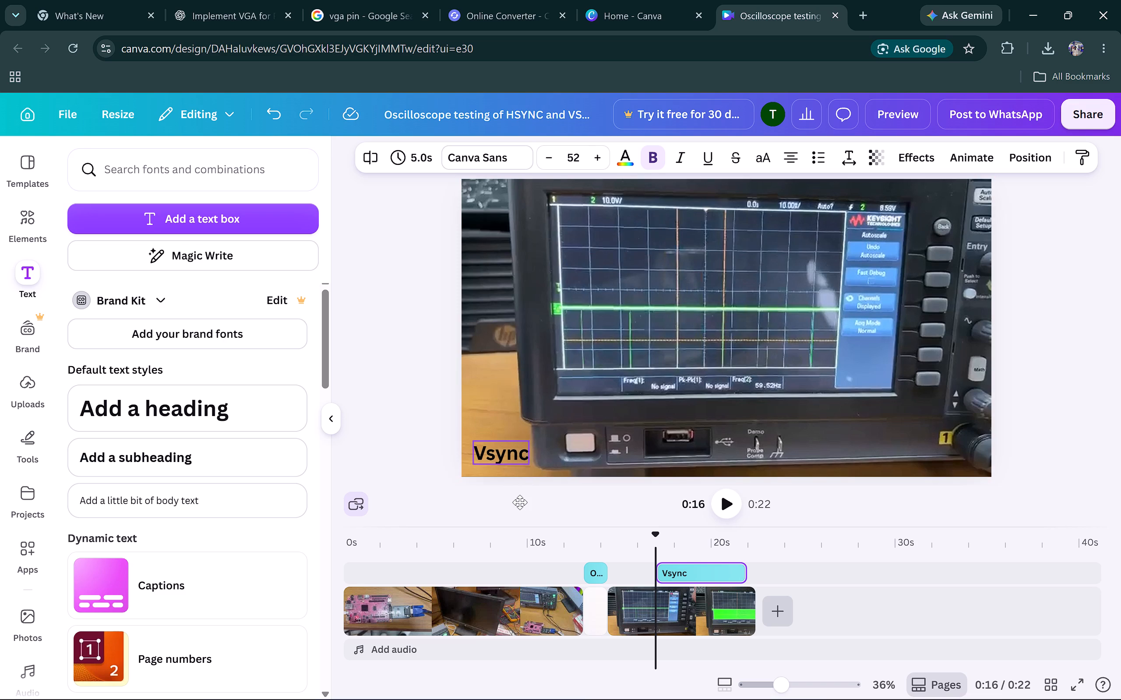
pyautogui.moveTo(520, 502); pyautogui.dragTo(517, 501)
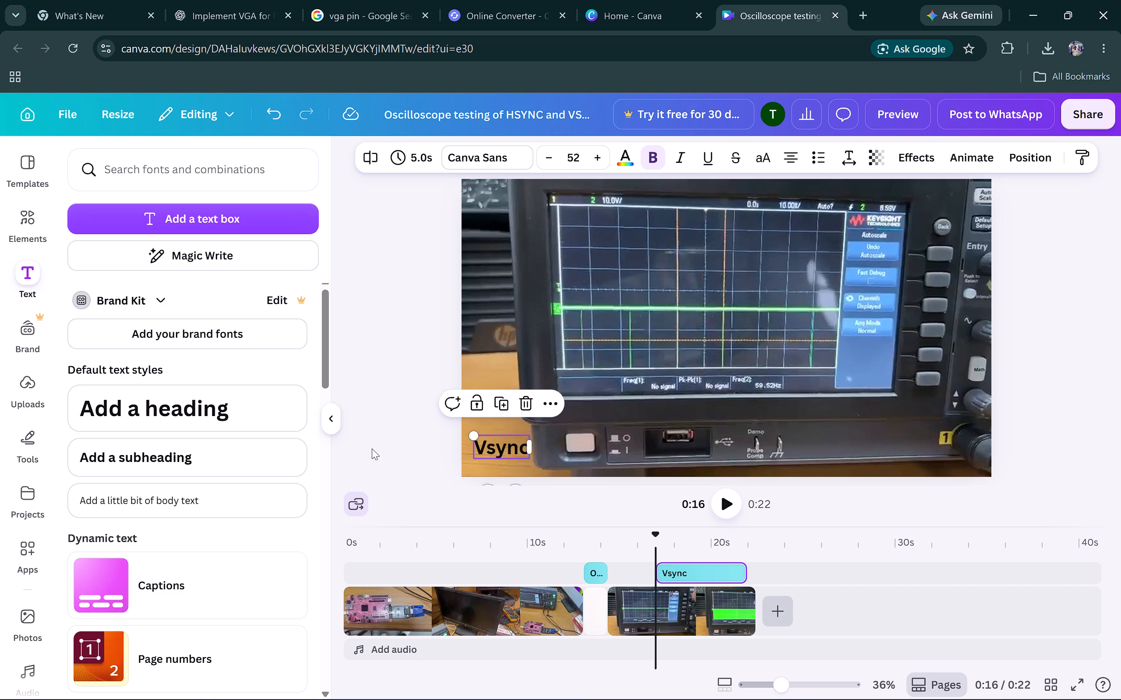
pyautogui.click(372, 448)
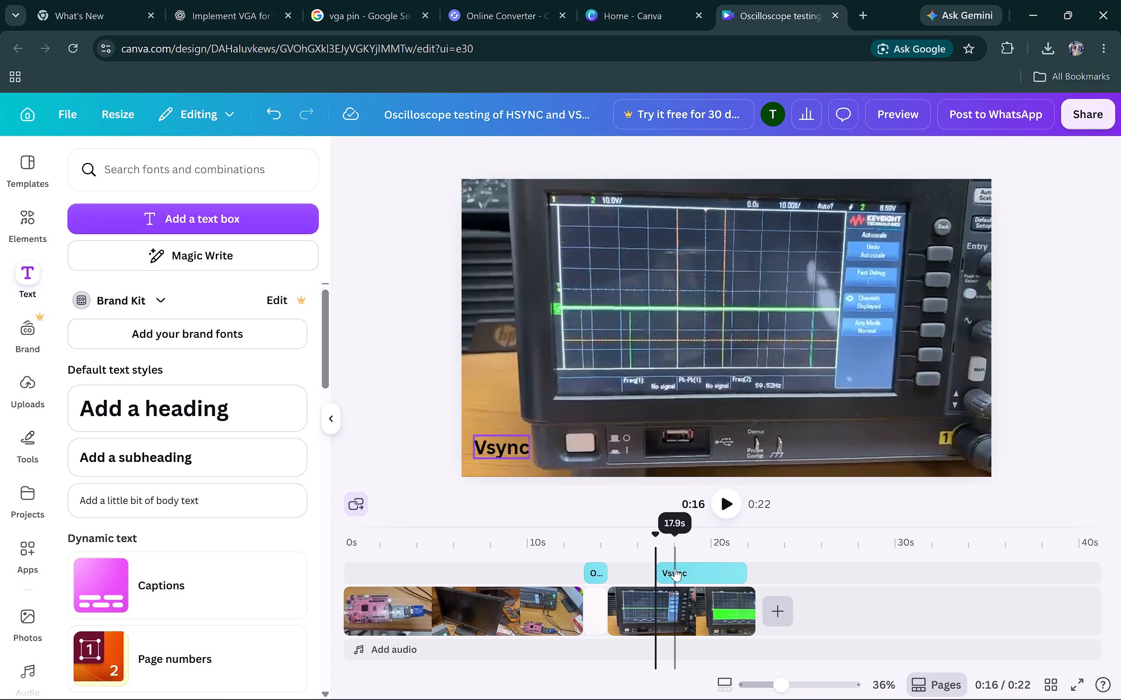
# Move the Vsync text earlier in the timeline so it starts about one second after the oscilloscope clip begins.
pyautogui.doubleClick(675, 568)
pyautogui.moveTo(675, 568); pyautogui.dragTo(656, 574)
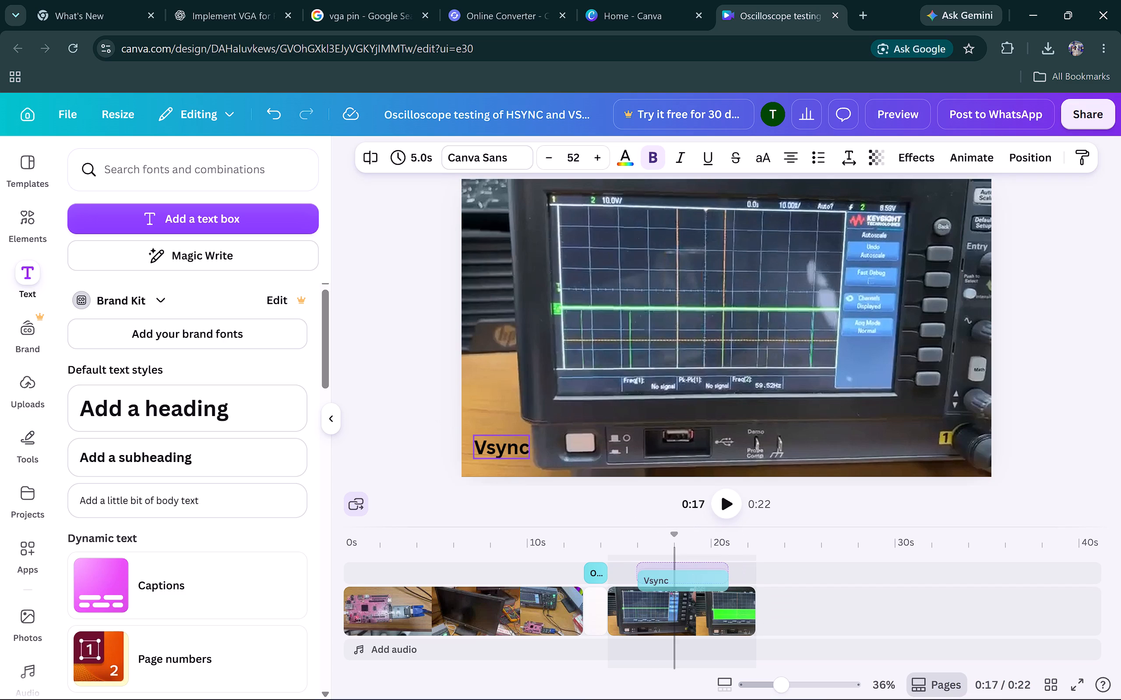
pyautogui.moveTo(656, 574); pyautogui.dragTo(647, 574)
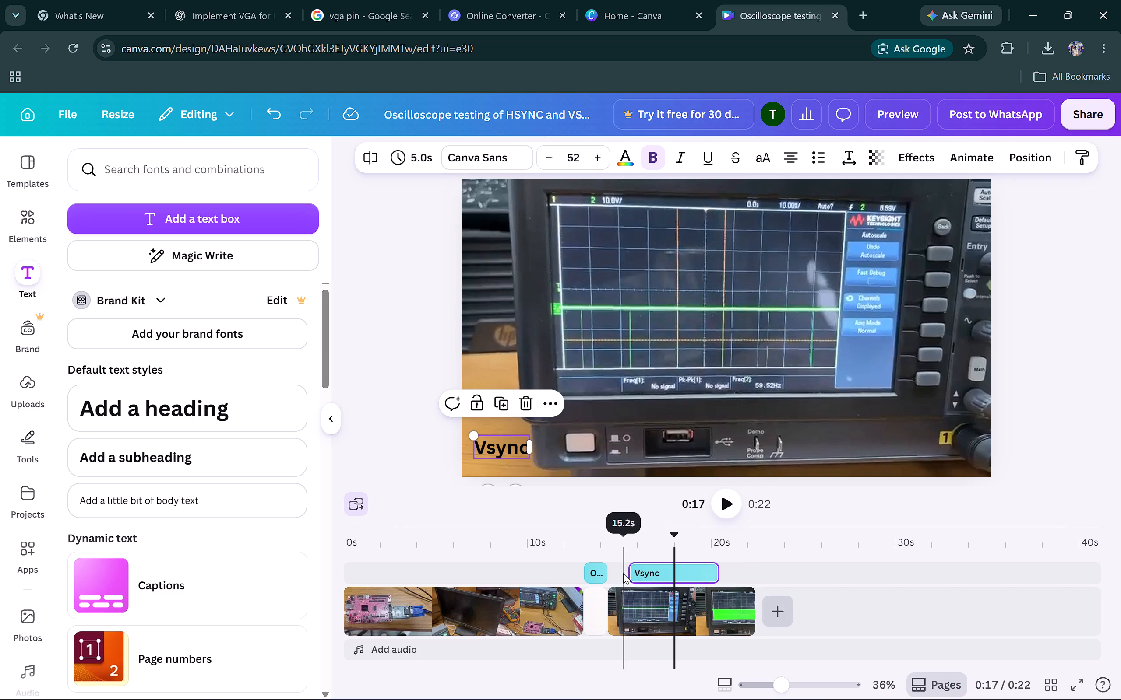
# Play back the oscilloscope clip from its beginning and trim its start so the clip lasts 6.9 s.
pyautogui.click(613, 568)
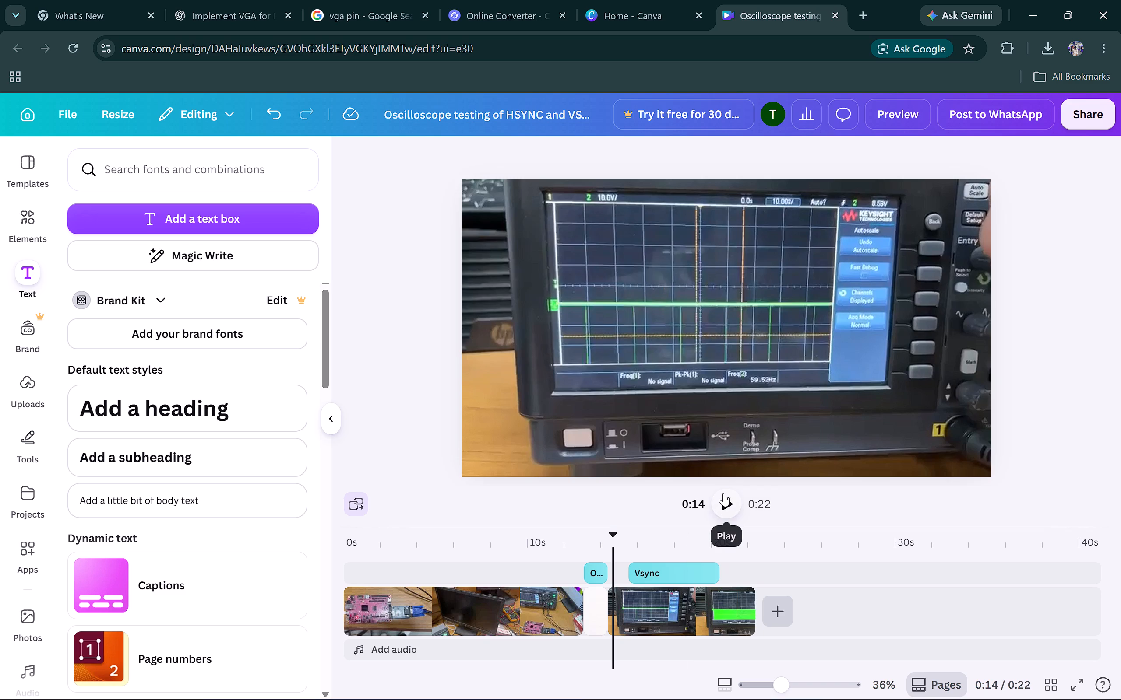
pyautogui.click(723, 493)
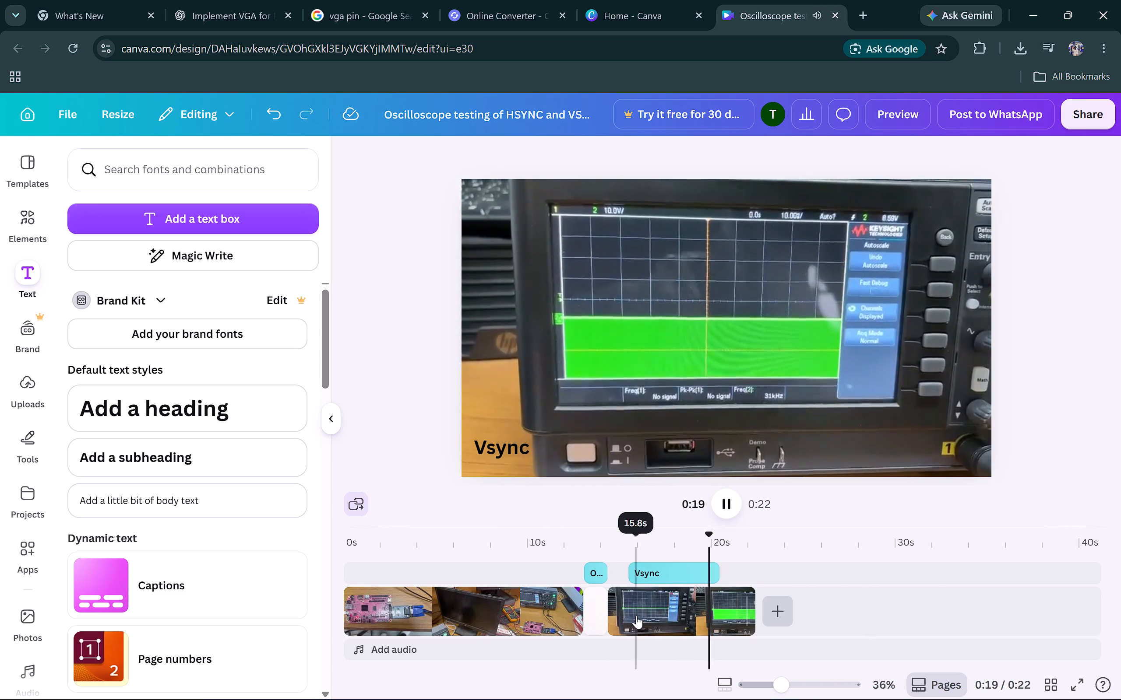
pyautogui.moveTo(617, 611); pyautogui.dragTo(634, 611)
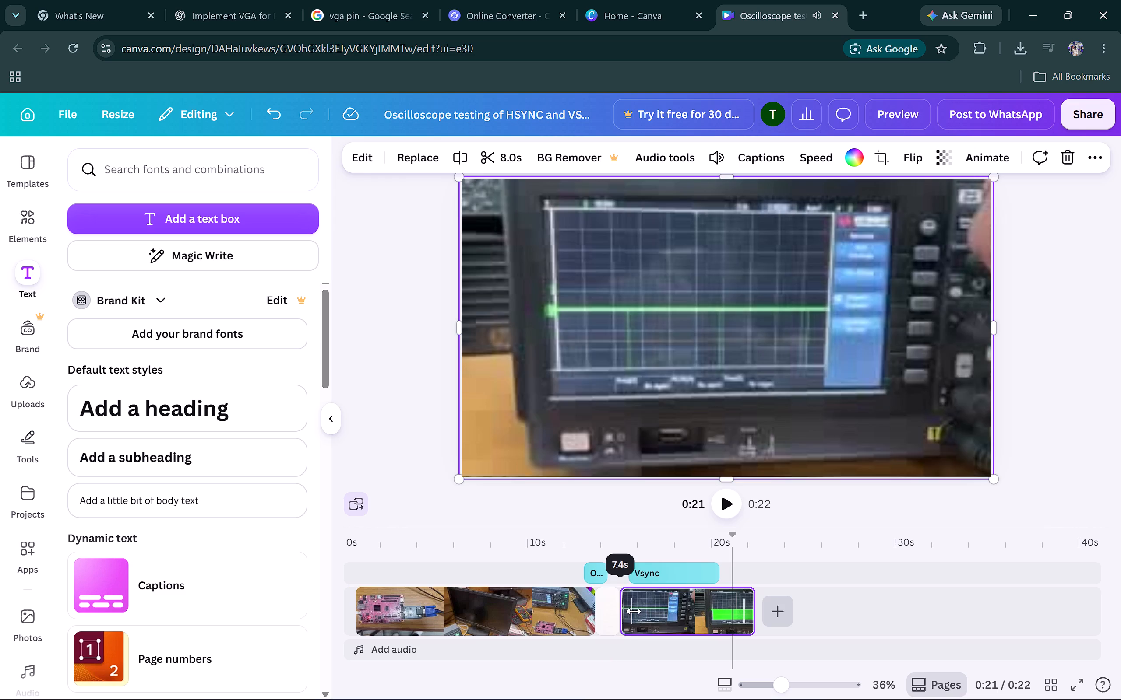
pyautogui.moveTo(634, 611); pyautogui.dragTo(637, 611)
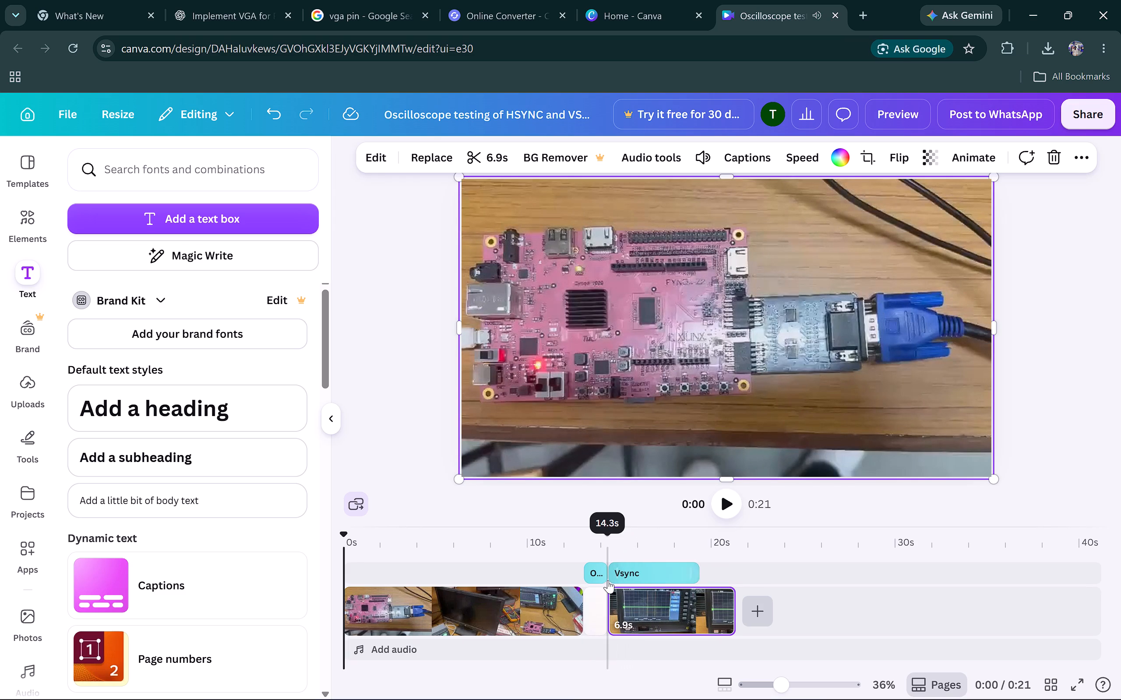
# Play back the trimmed oscilloscope clip and shorten the Vsync text's duration to 2.1 s.
pyautogui.click(608, 580)
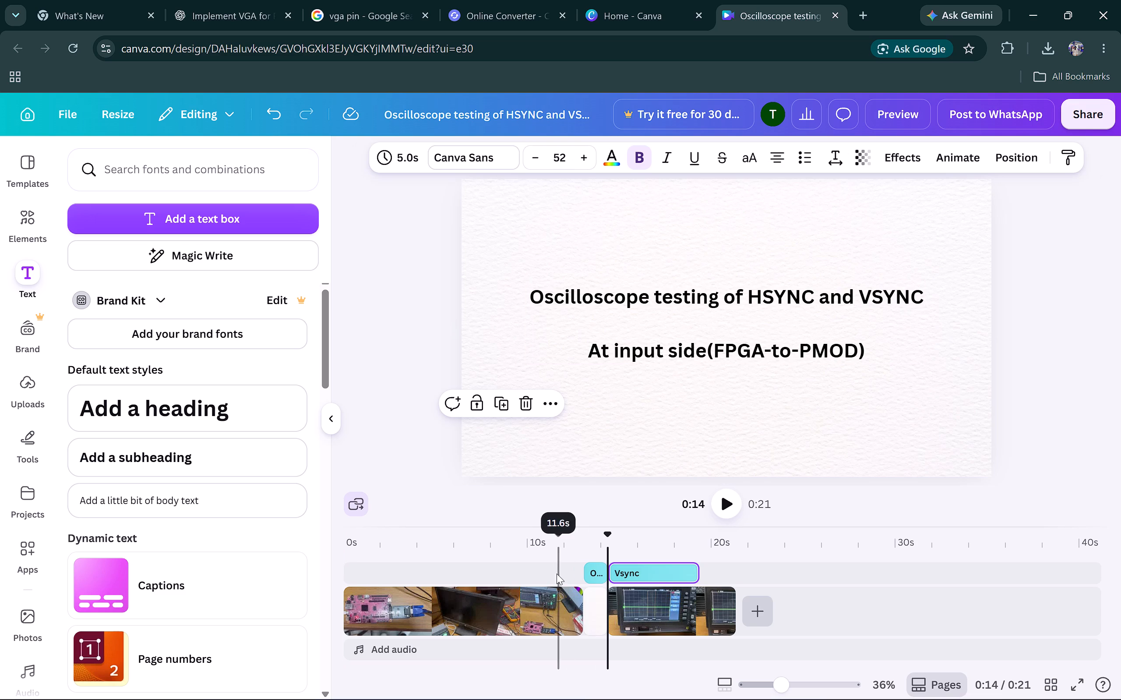
pyautogui.click(725, 506)
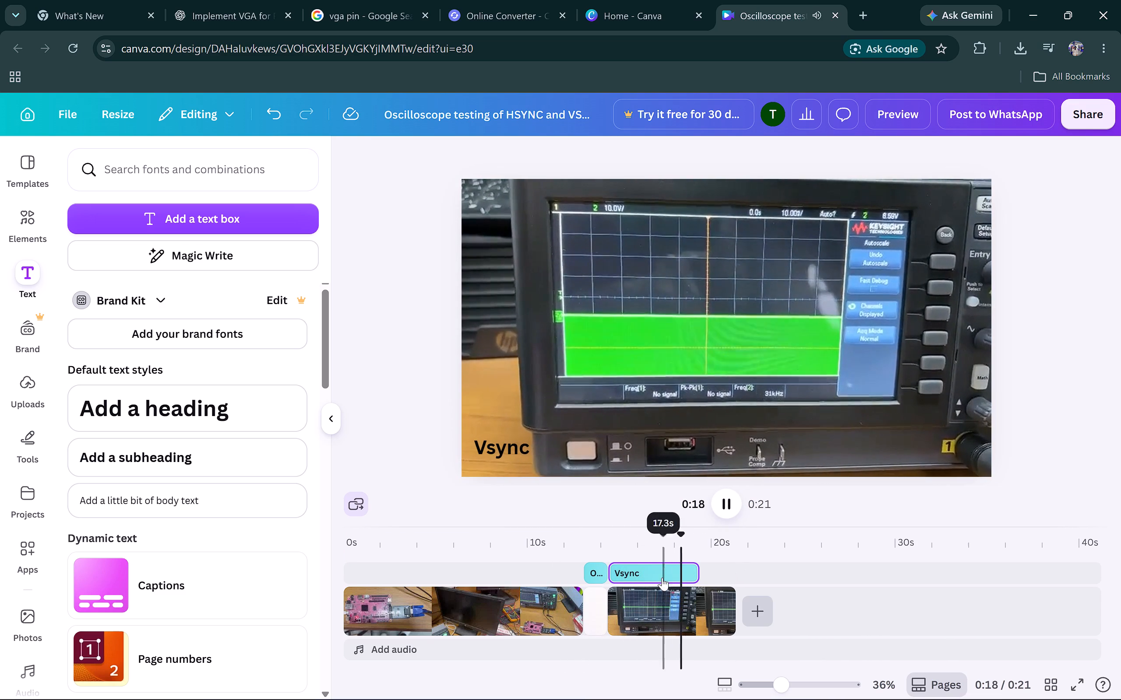
pyautogui.click(649, 580)
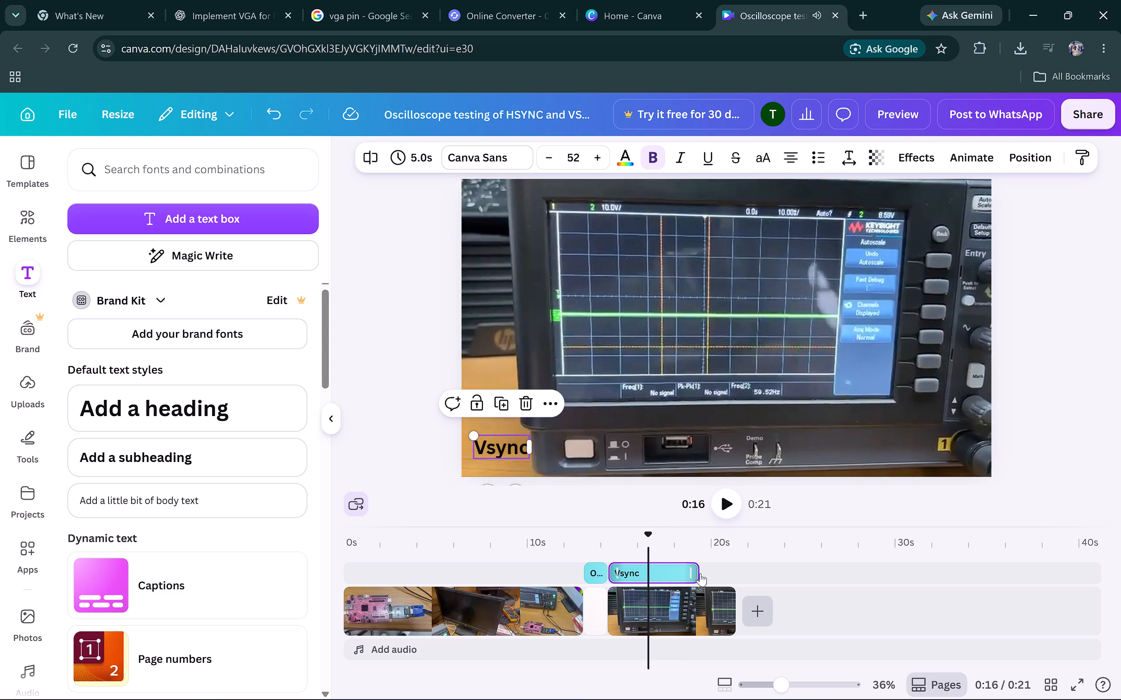
pyautogui.moveTo(692, 574); pyautogui.dragTo(653, 576)
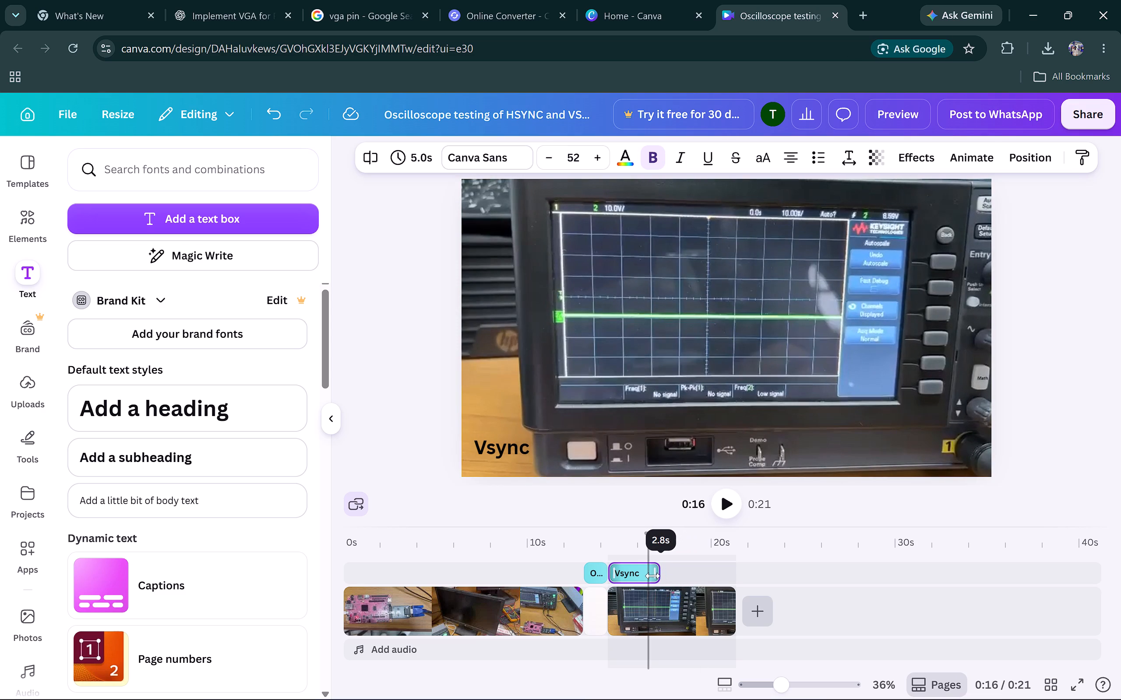
pyautogui.moveTo(653, 576); pyautogui.dragTo(647, 577)
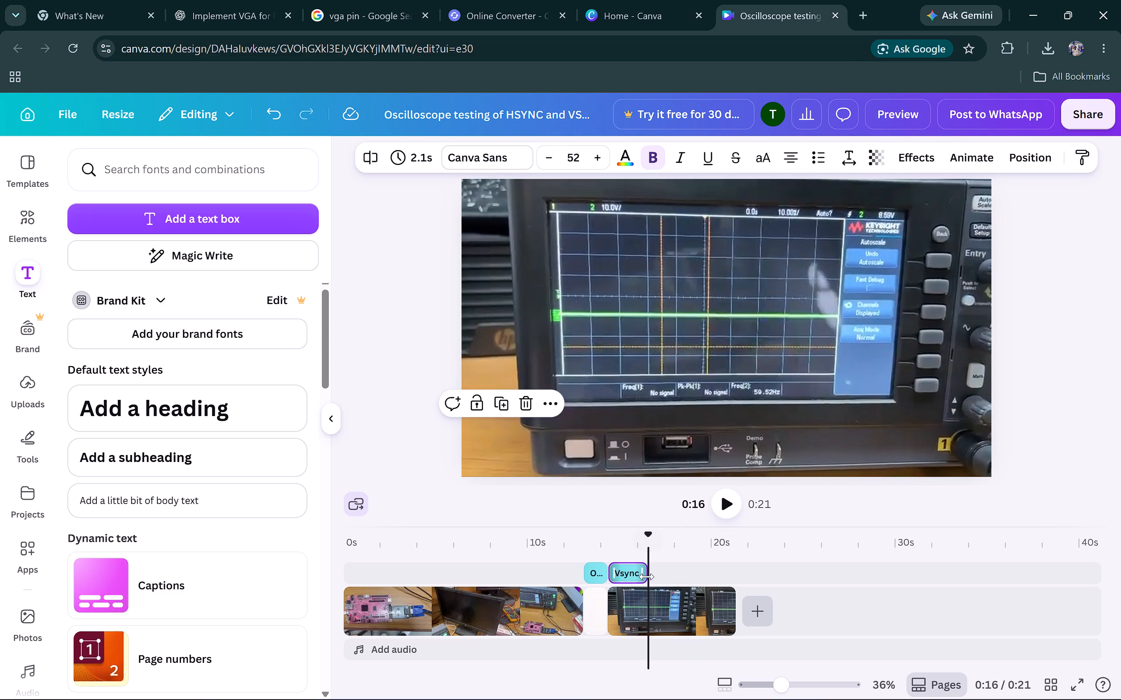
# Play back the oscilloscope clip with its Vsync text and trim the clip's end so it lasts 5.1 s.
pyautogui.click(617, 545)
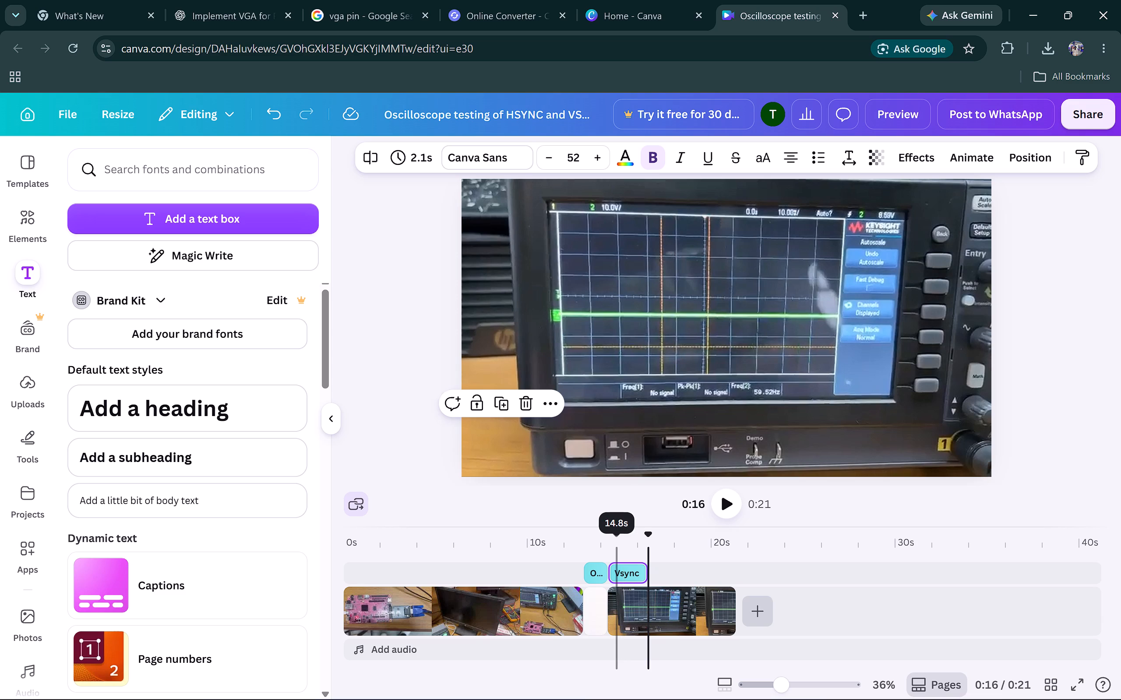
pyautogui.click(721, 512)
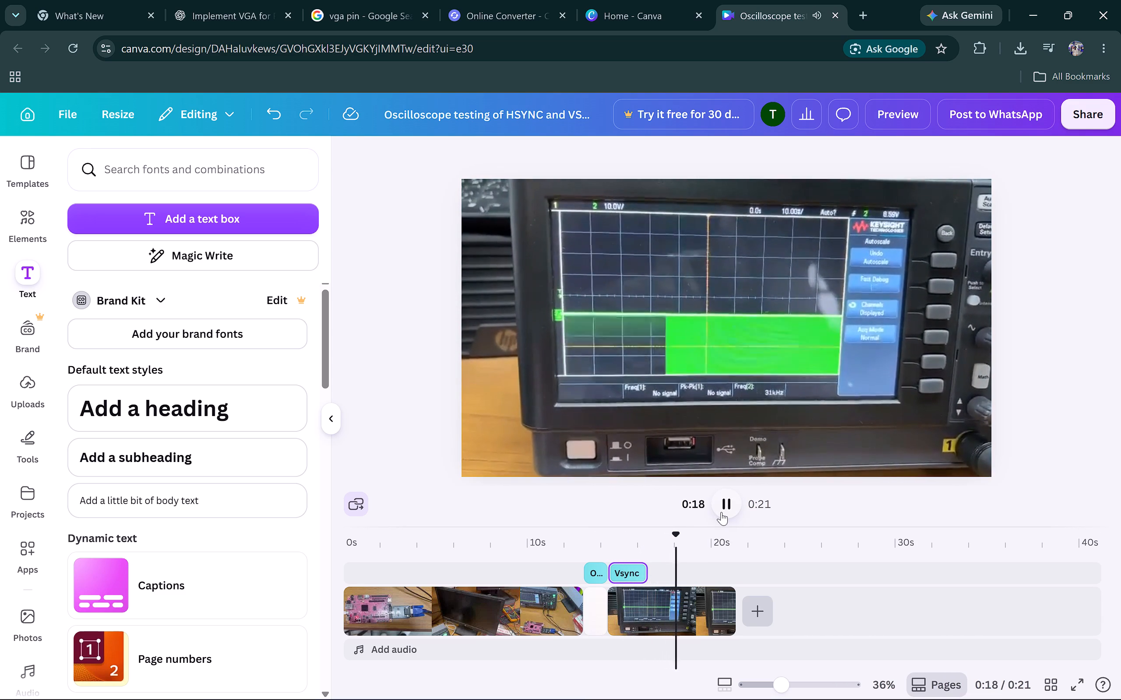
pyautogui.click(721, 512)
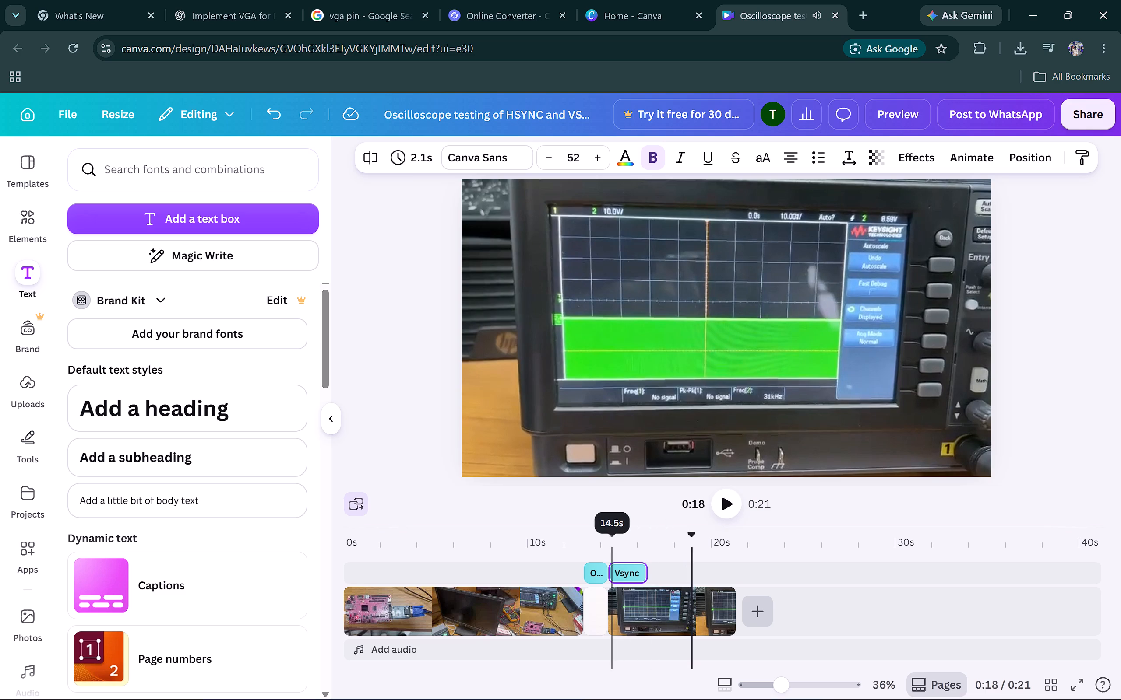
pyautogui.click(612, 546)
pyautogui.click(723, 510)
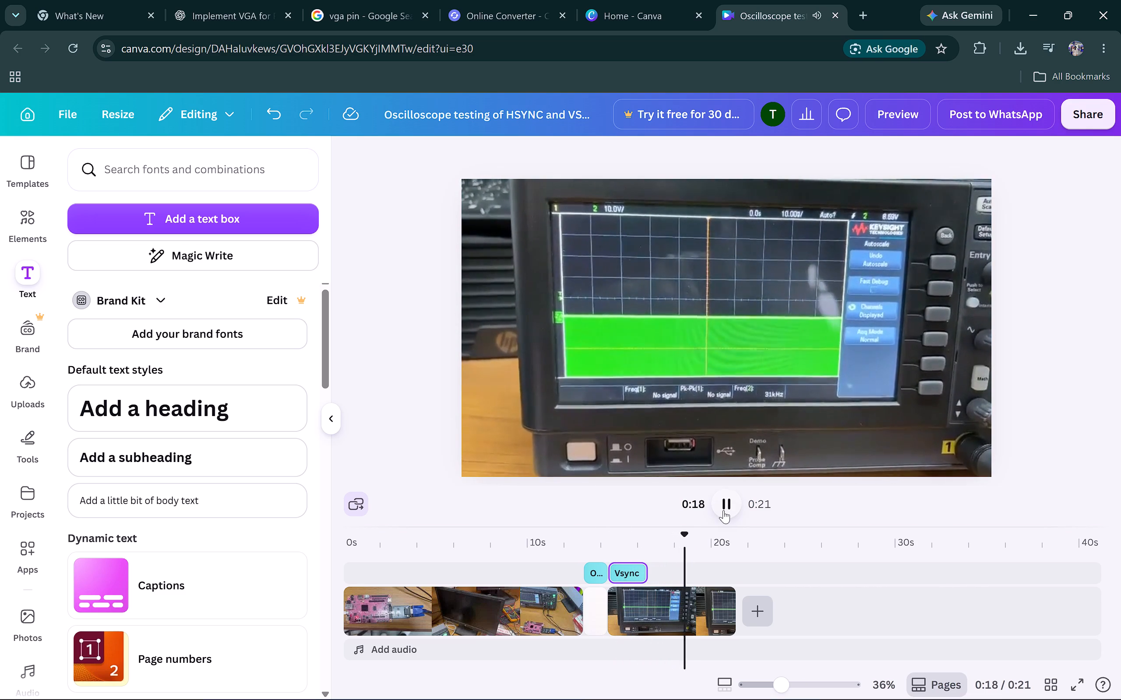
pyautogui.click(678, 617)
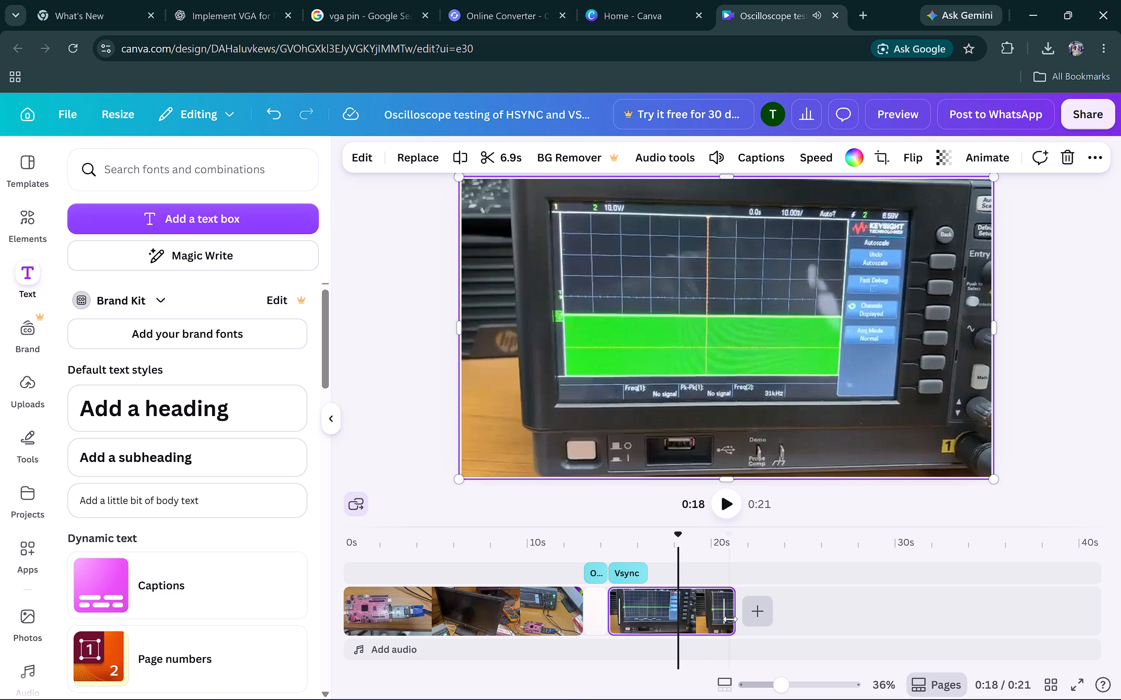
pyautogui.moveTo(728, 617); pyautogui.dragTo(702, 621)
pyautogui.click(667, 574)
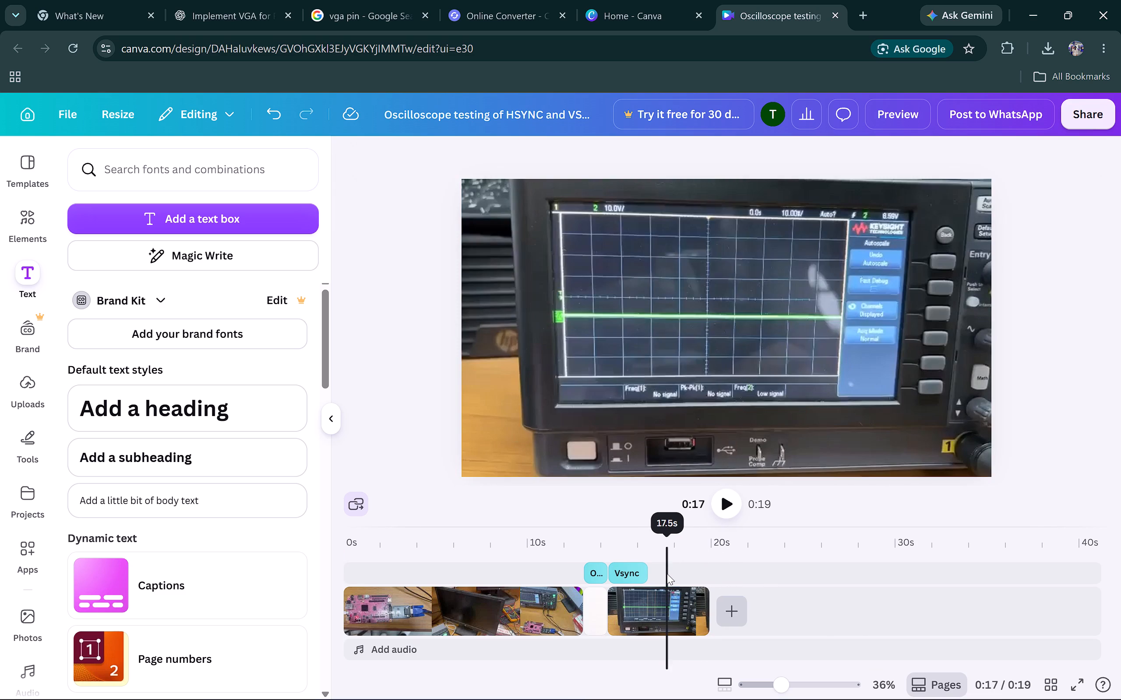
pyautogui.moveTo(728, 522); pyautogui.dragTo(730, 508)
pyautogui.click(730, 508)
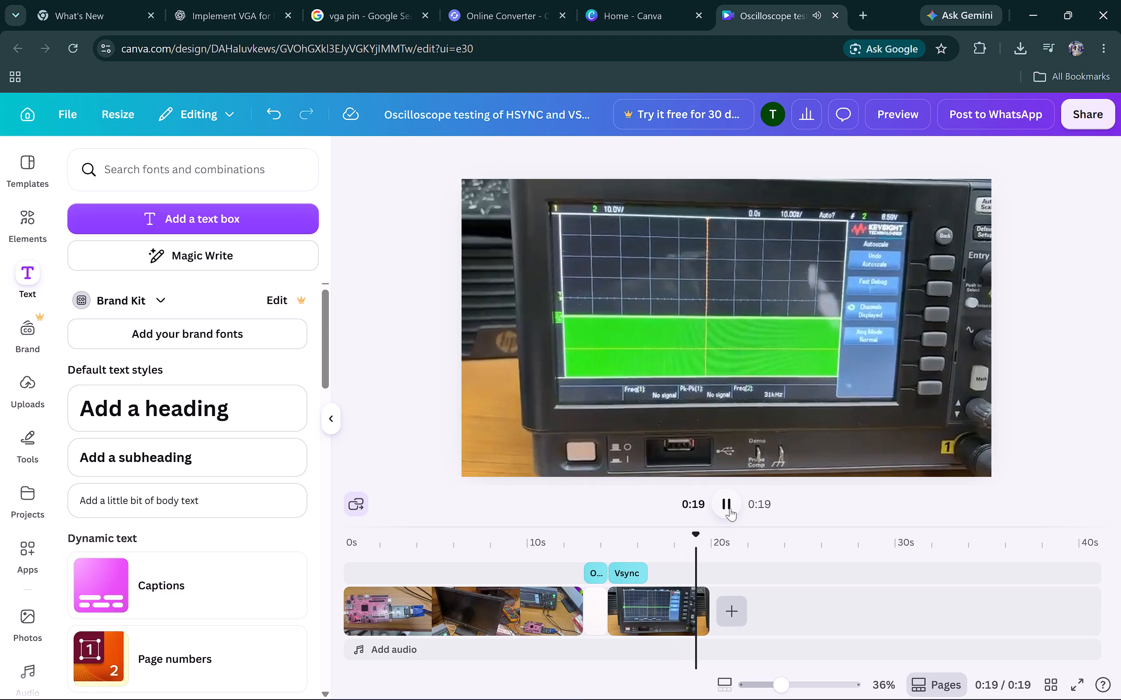
pyautogui.moveTo(701, 603); pyautogui.dragTo(694, 603)
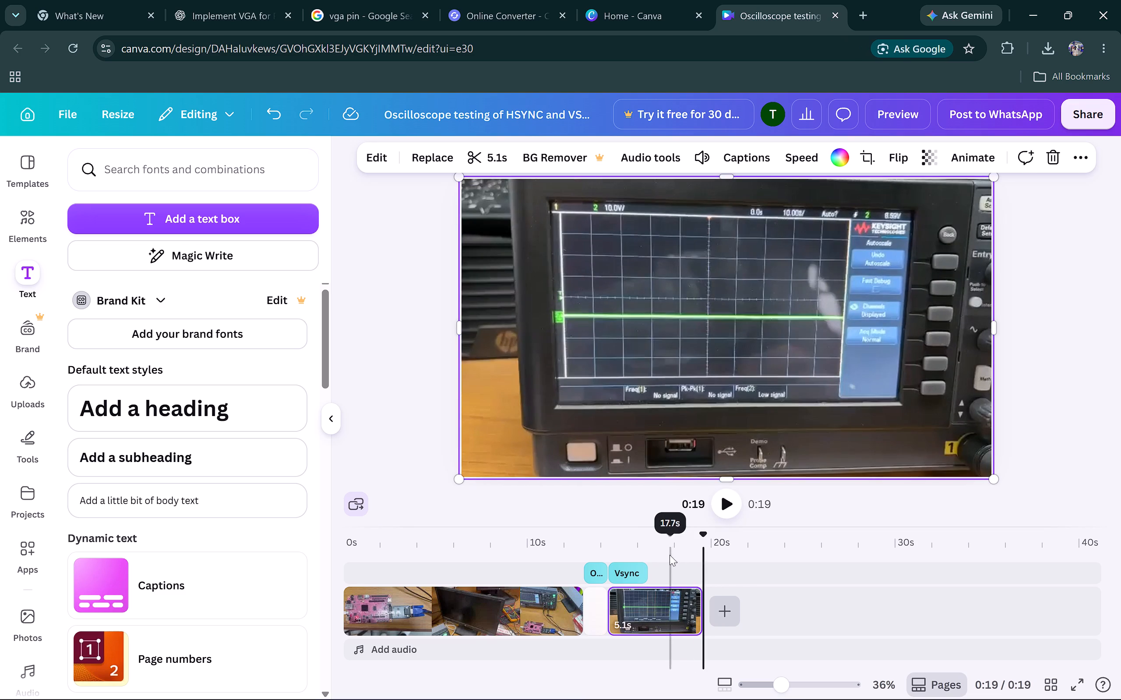
# Play back the second half of the oscilloscope clip and add an "Hsync" text starting about 1.6 s before the clip ends.
pyautogui.click(660, 549)
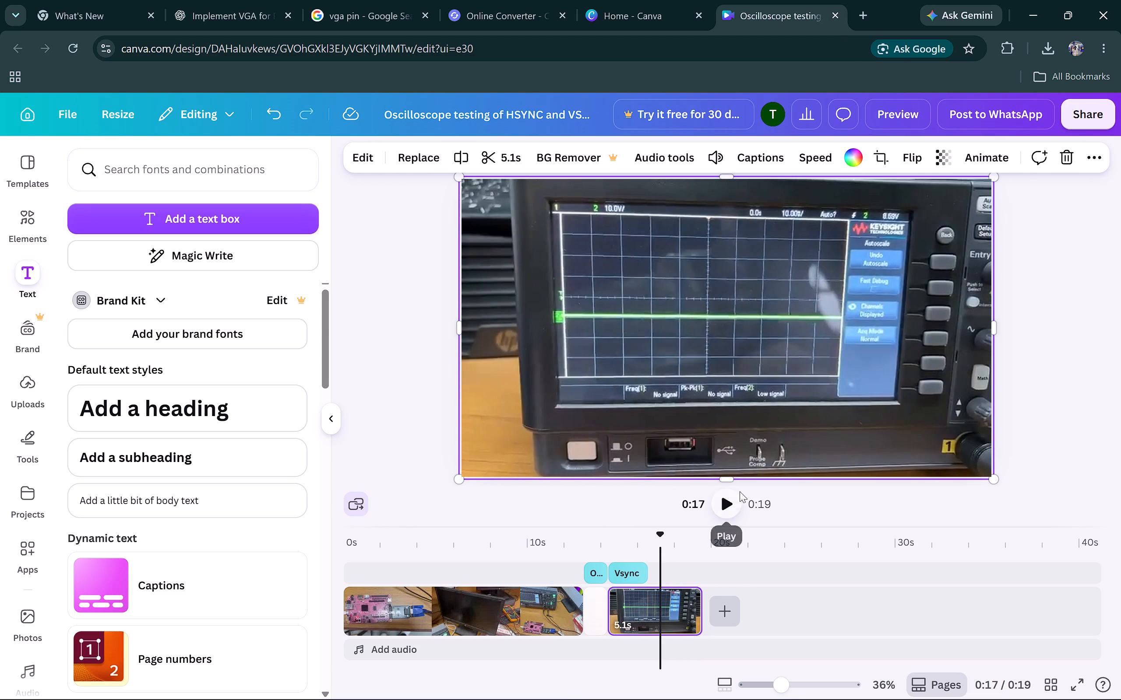
pyautogui.doubleClick(725, 509)
pyautogui.click(725, 509)
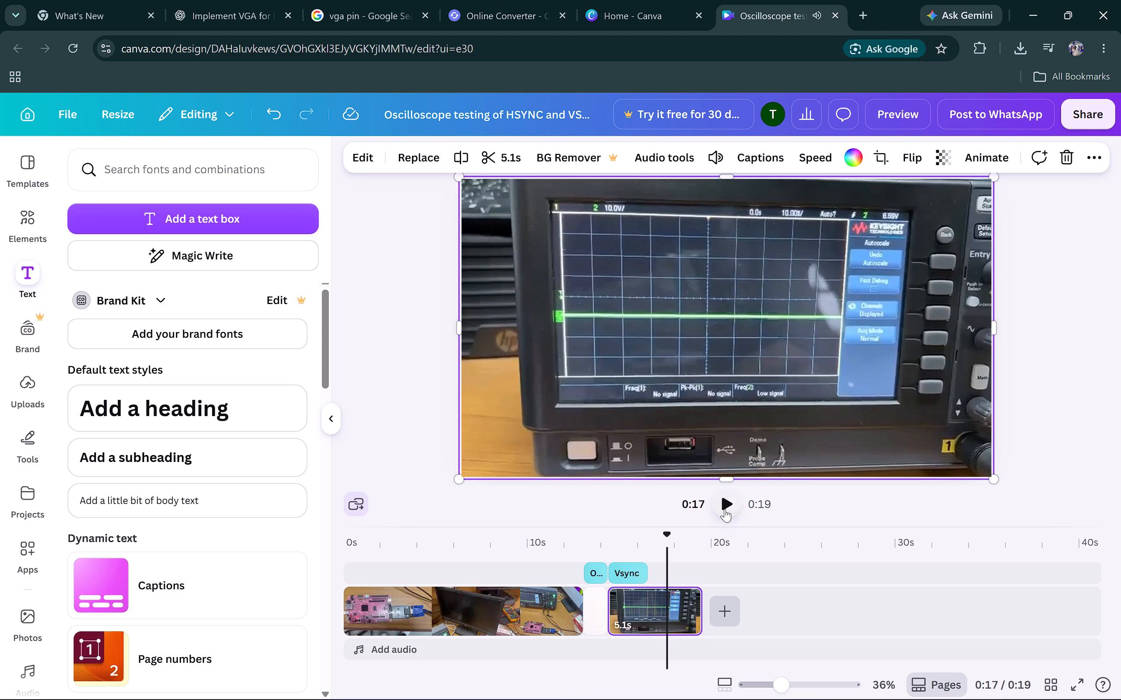
pyautogui.click(725, 509)
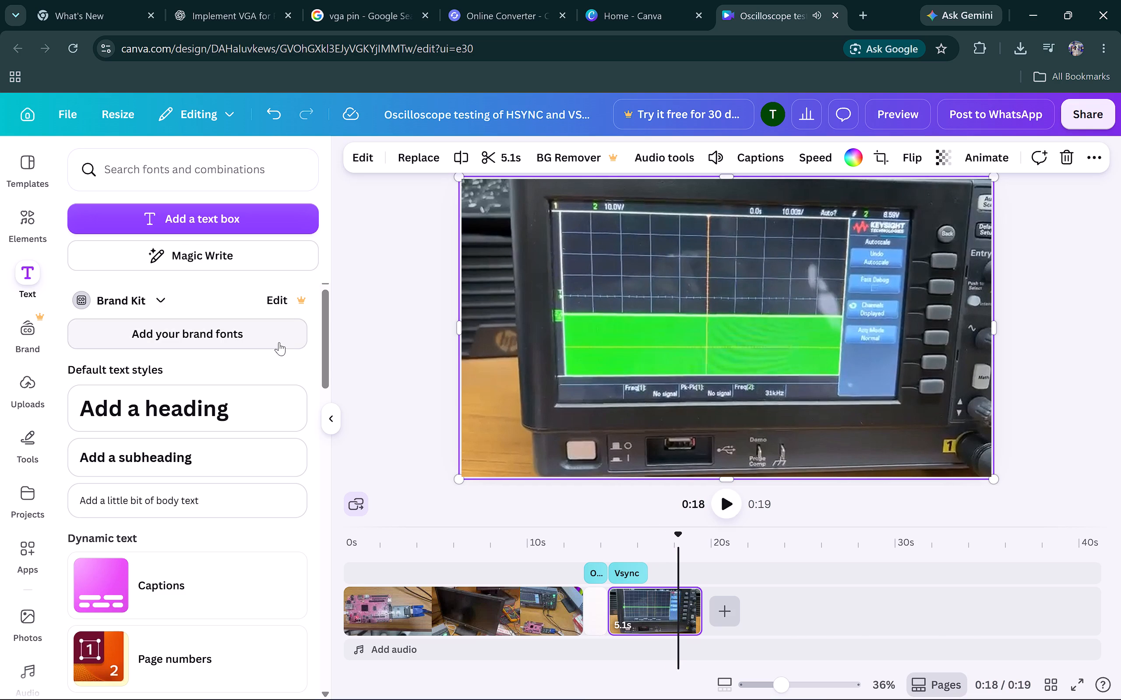
pyautogui.click(673, 569)
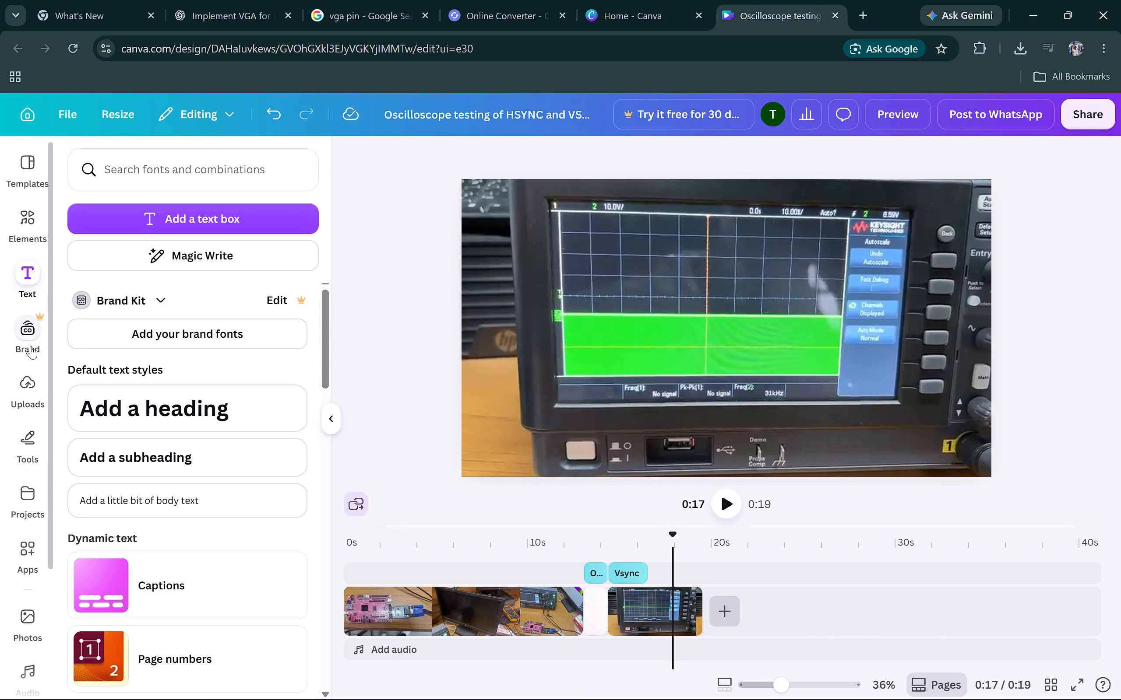
pyautogui.click(177, 207)
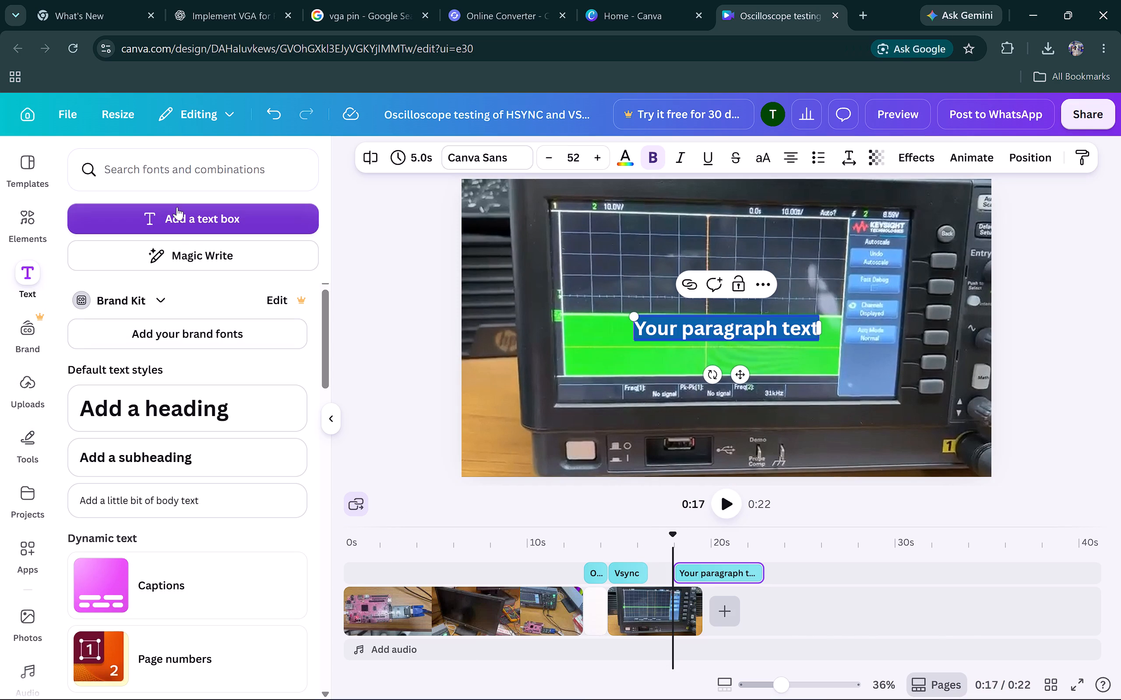
pyautogui.press('h')
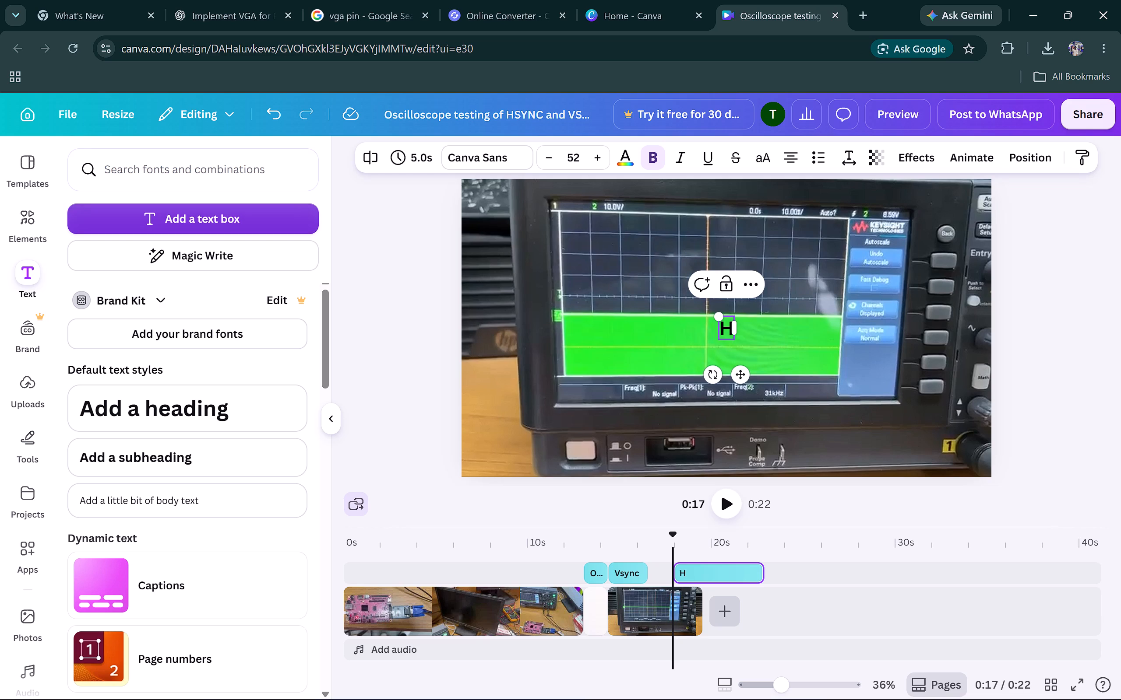
pyautogui.write('sync')
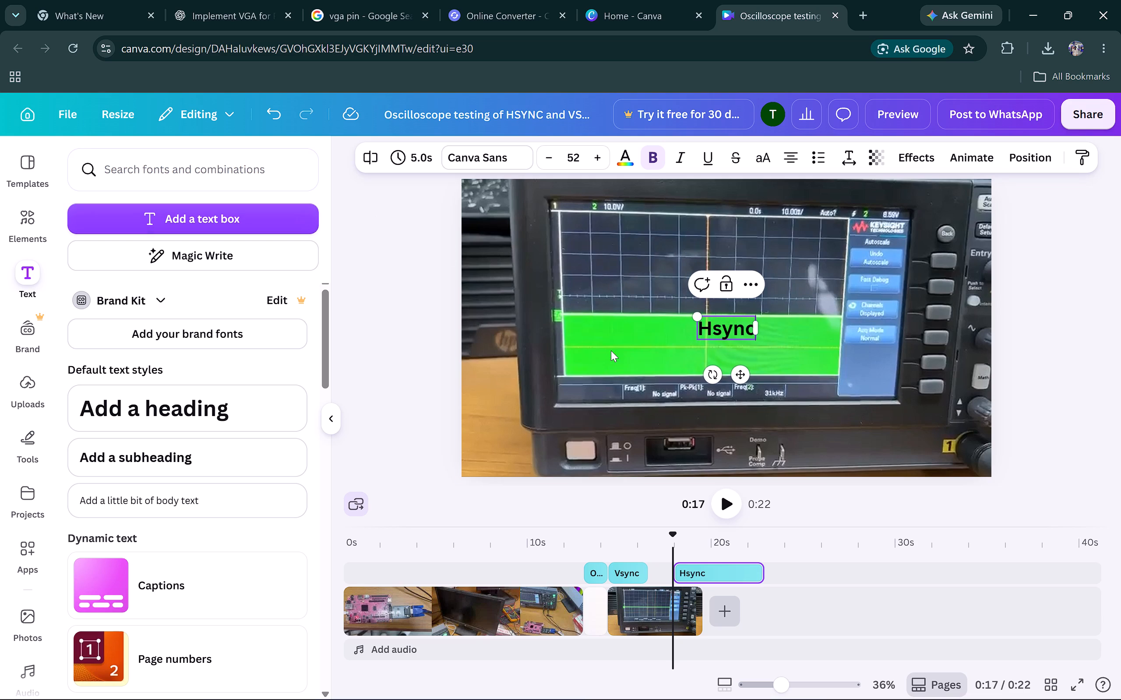
# Move the Hsync text to the lower-left corner of the video frame, beside the oscilloscope.
pyautogui.moveTo(743, 373); pyautogui.dragTo(680, 417)
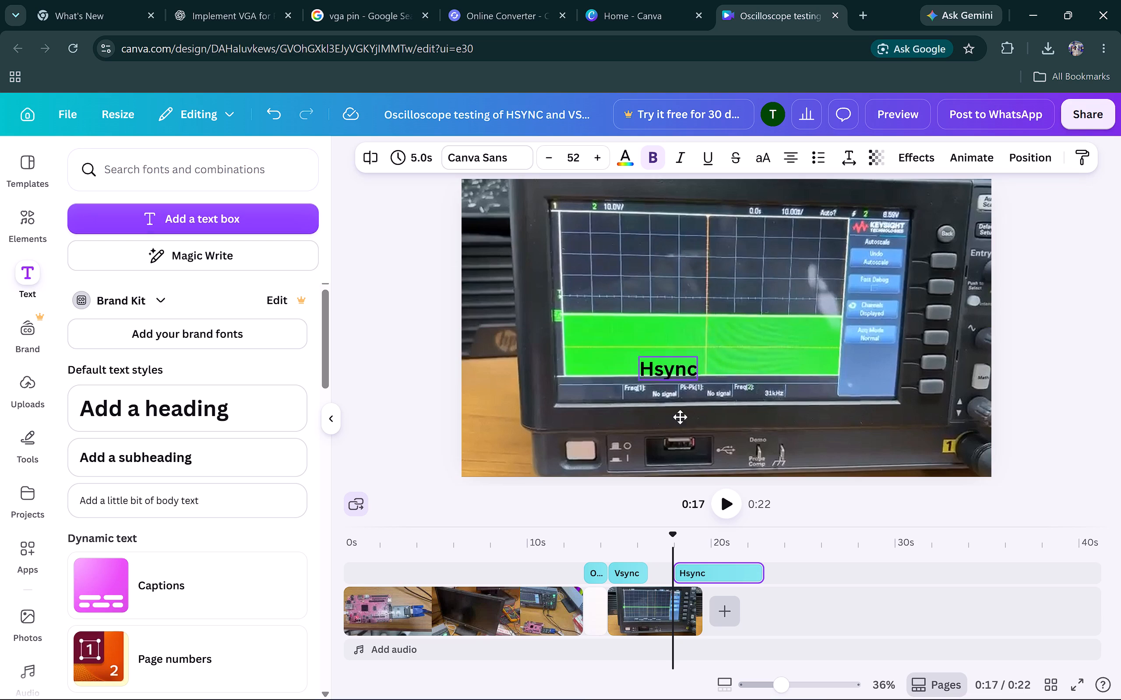
pyautogui.moveTo(680, 417); pyautogui.dragTo(521, 511)
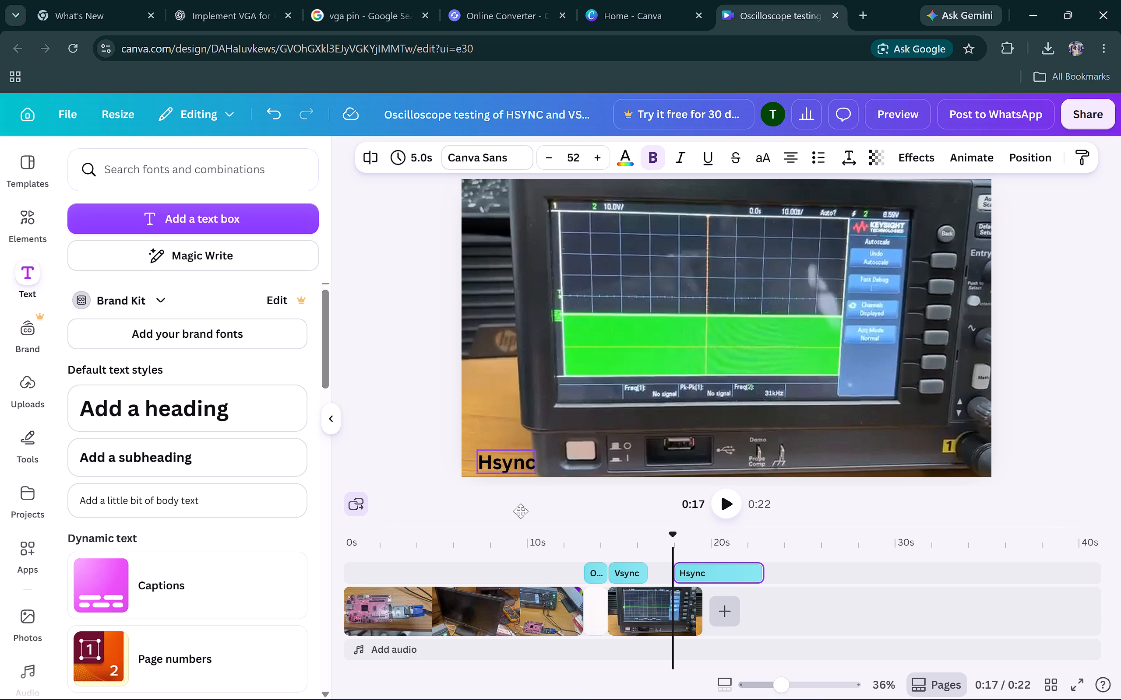
pyautogui.moveTo(521, 511); pyautogui.dragTo(512, 497)
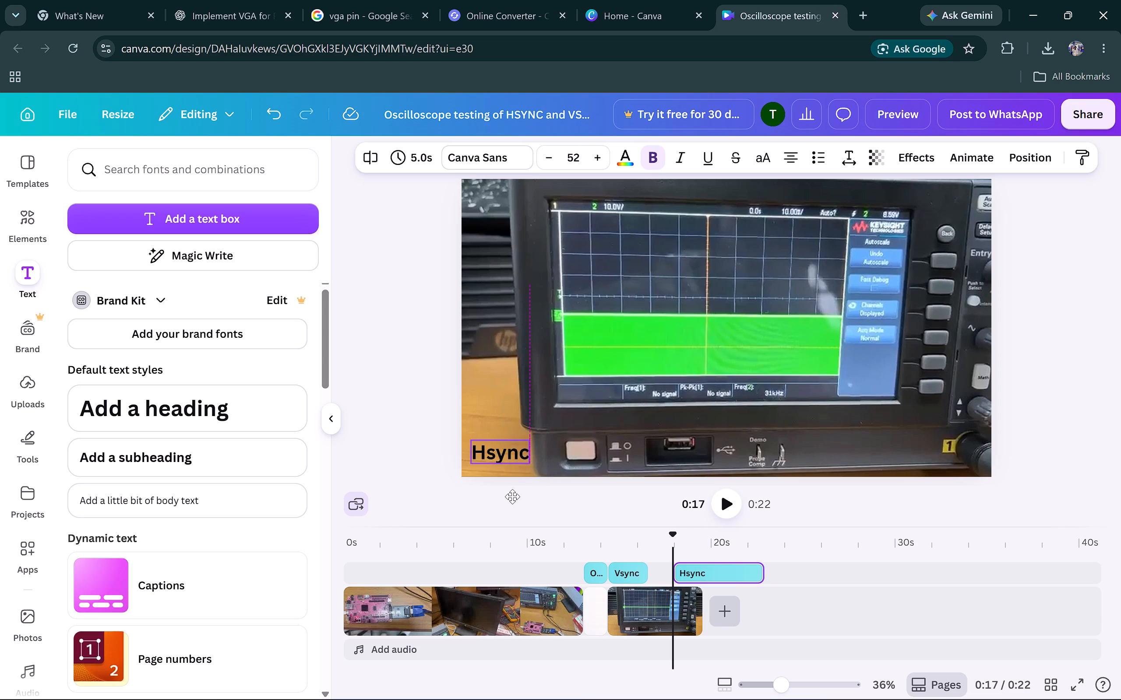
pyautogui.moveTo(512, 497); pyautogui.dragTo(515, 494)
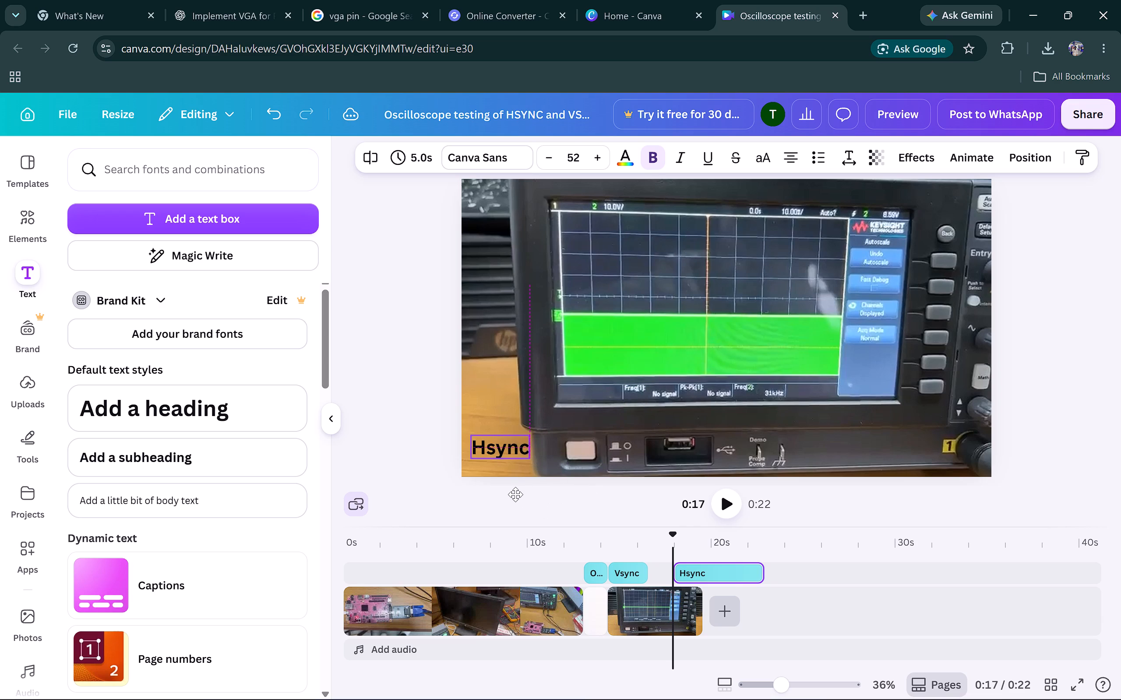
pyautogui.moveTo(515, 494); pyautogui.dragTo(515, 496)
# Shorten the Hsync text's duration to 1.6 s, ending together with the oscilloscope clip.
pyautogui.moveTo(753, 574); pyautogui.dragTo(697, 588)
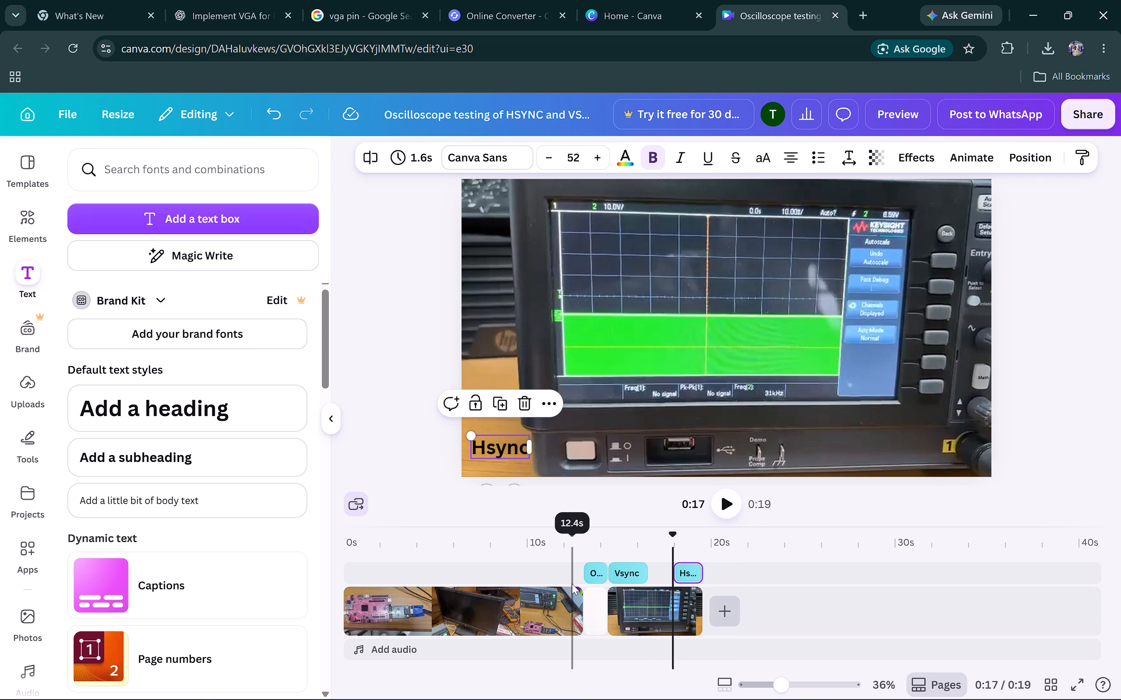
# Play back the video into the input-side title clip and add the line "Before IC" below "At input side(FPGA-to-PMOD)".
pyautogui.click(572, 584)
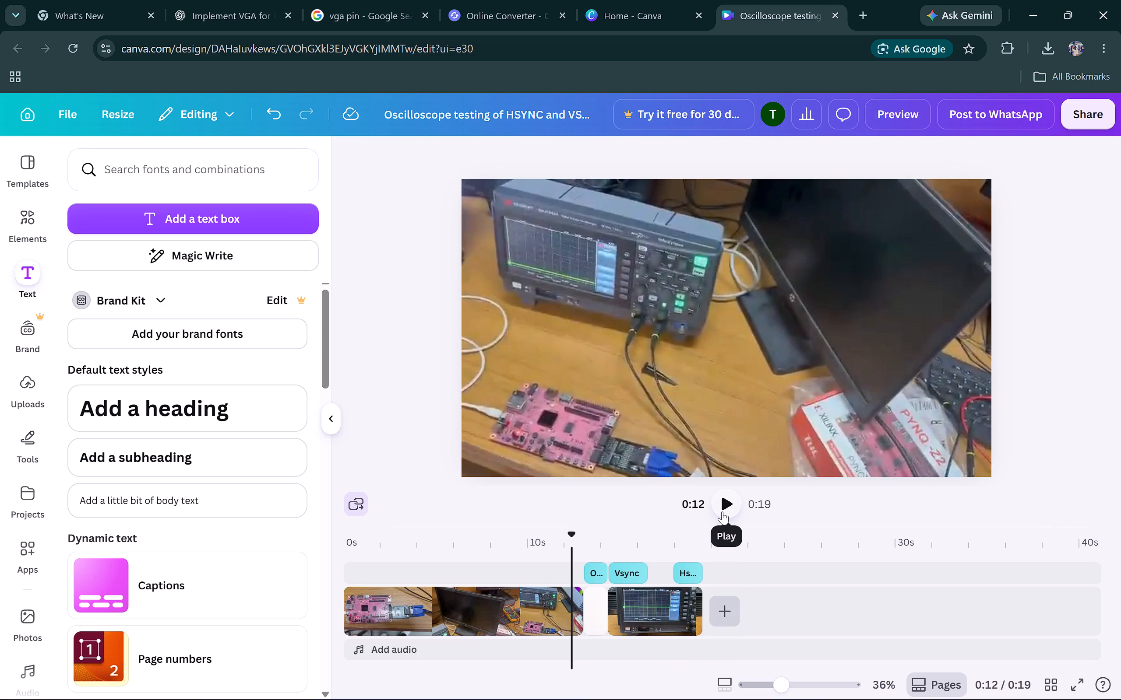
pyautogui.click(722, 511)
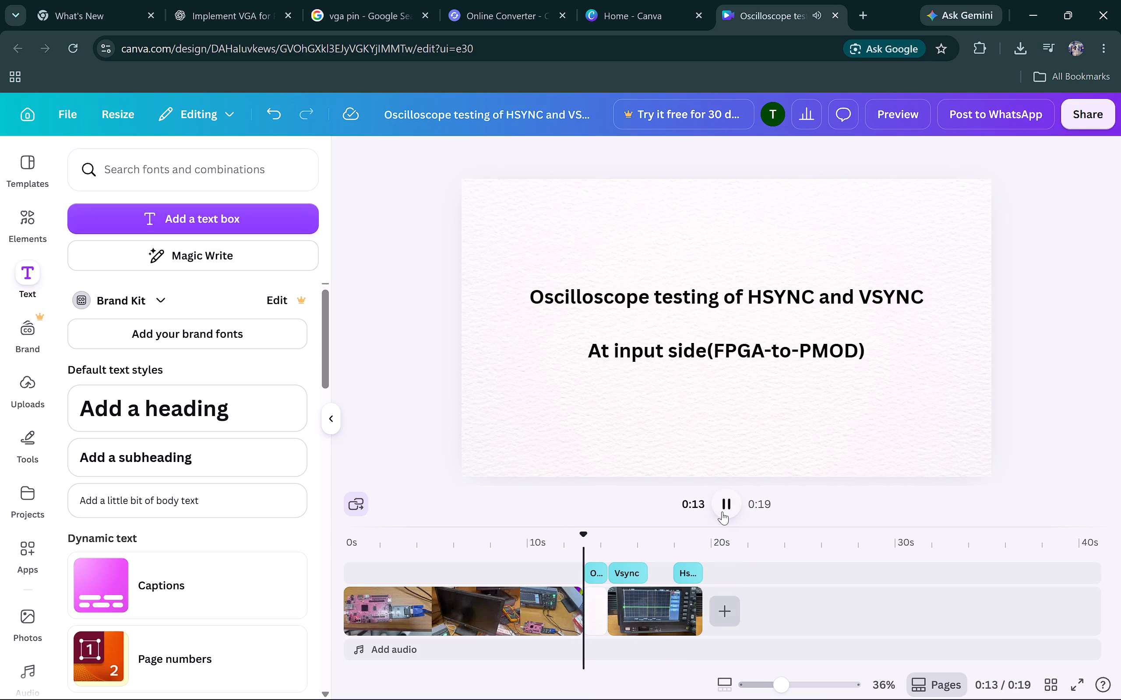
pyautogui.click(722, 511)
pyautogui.click(853, 338)
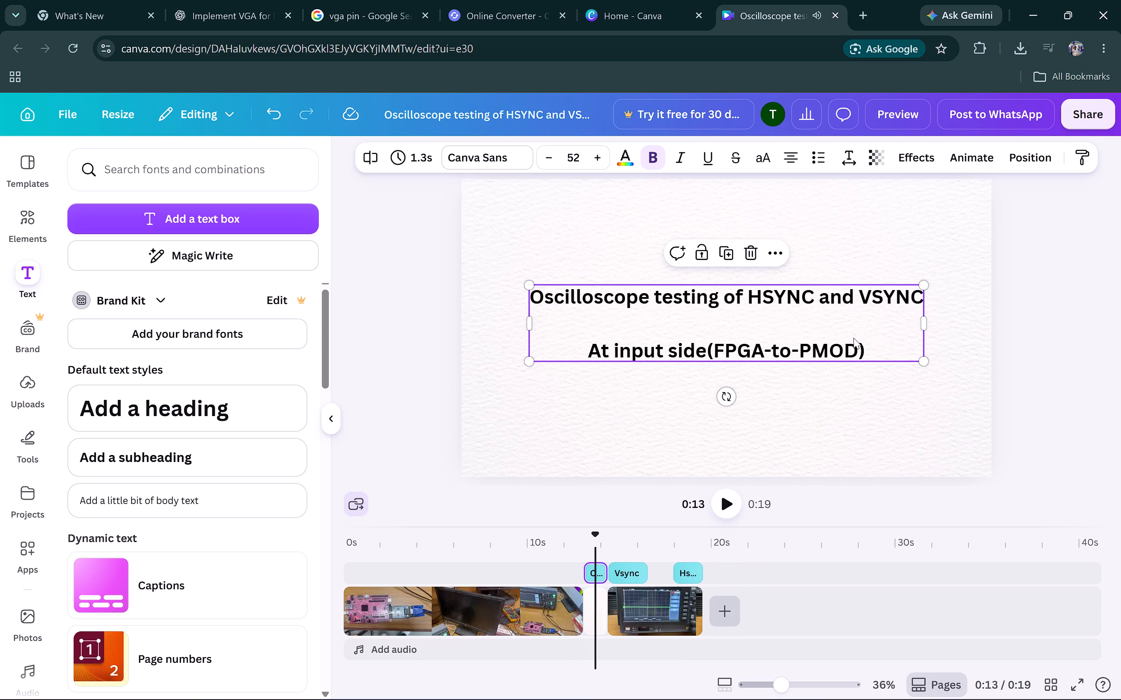
pyautogui.click(865, 350)
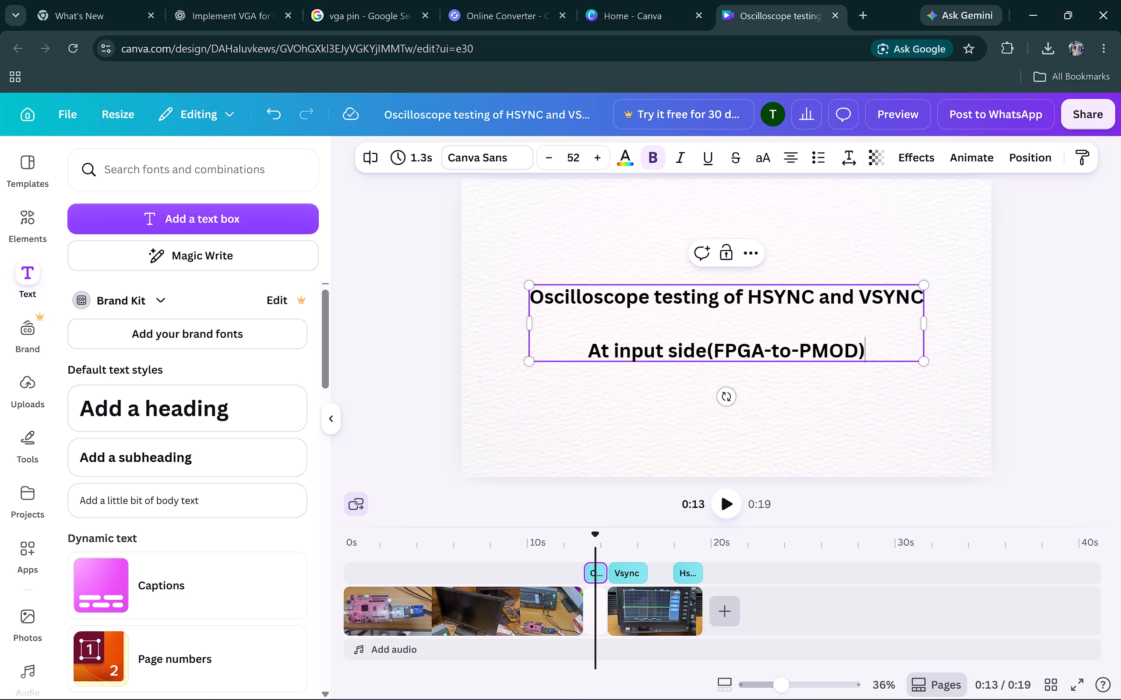
pyautogui.hotkey('shift', 'Return')
pyautogui.press('b')
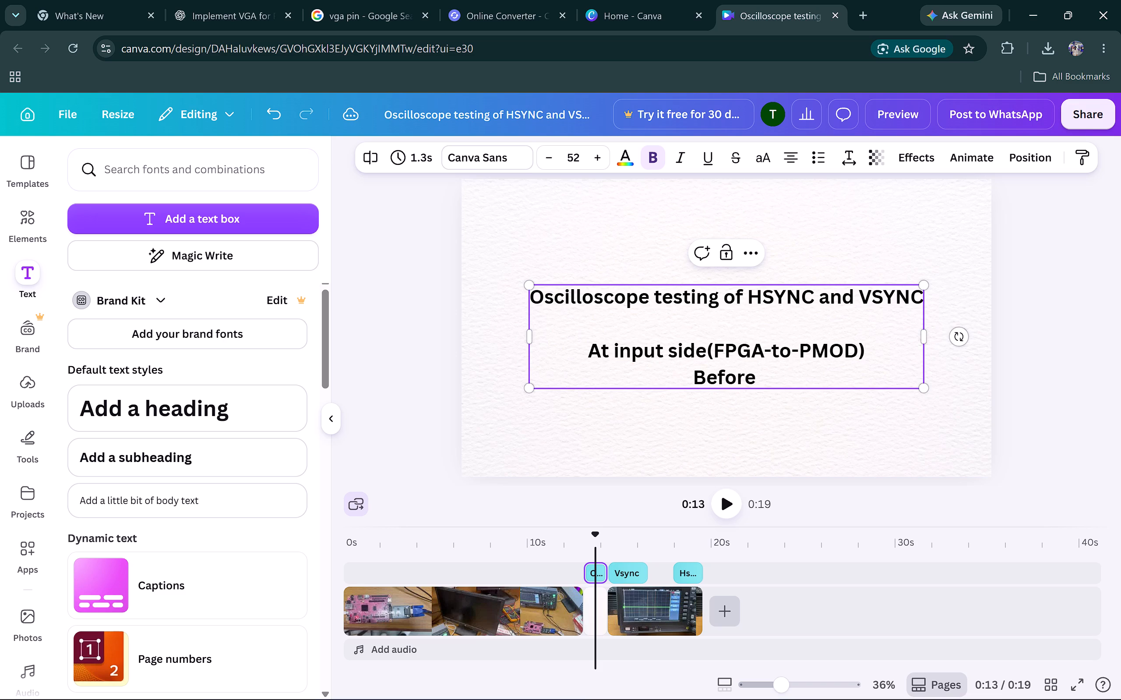
pyautogui.write('IC')
pyautogui.click(459, 517)
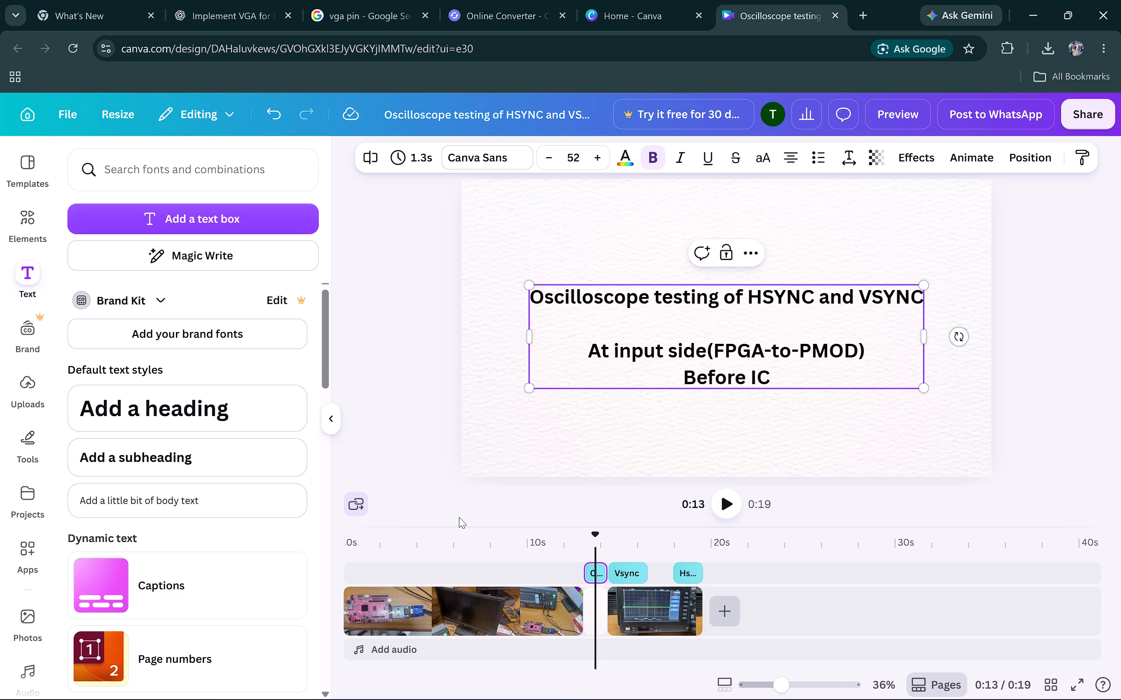
# Copy the 1.3 s white background clip of the title and paste it after the oscilloscope clip.
pyautogui.click(593, 612)
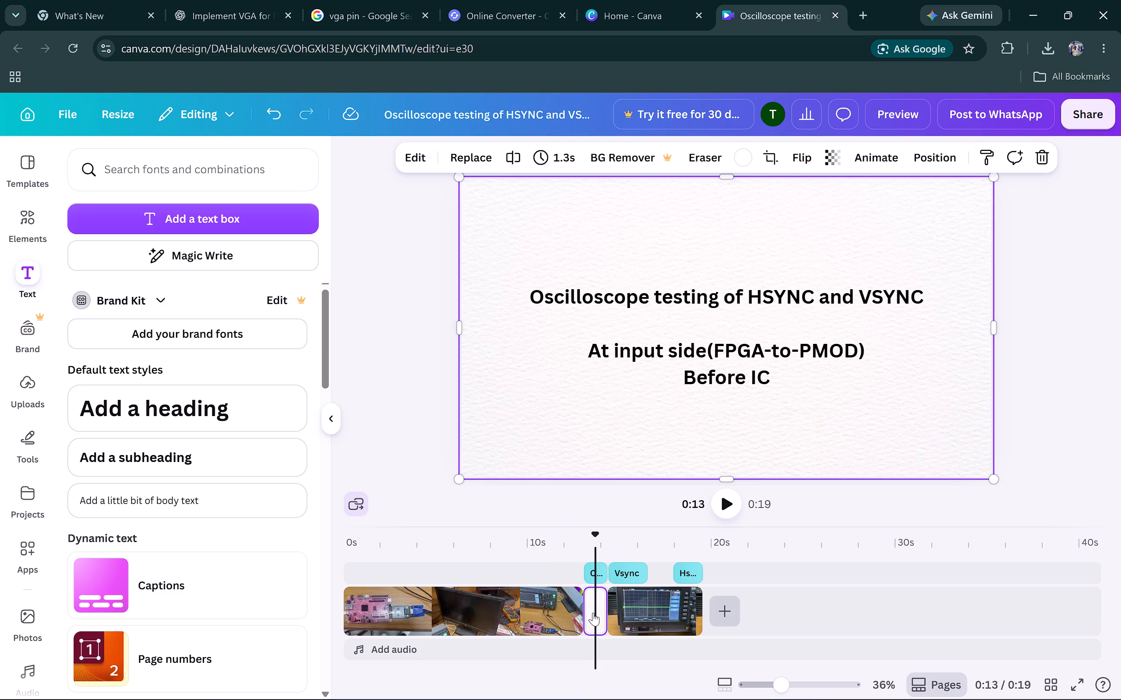
pyautogui.hotkey('ctrl', 'c')
pyautogui.click(737, 575)
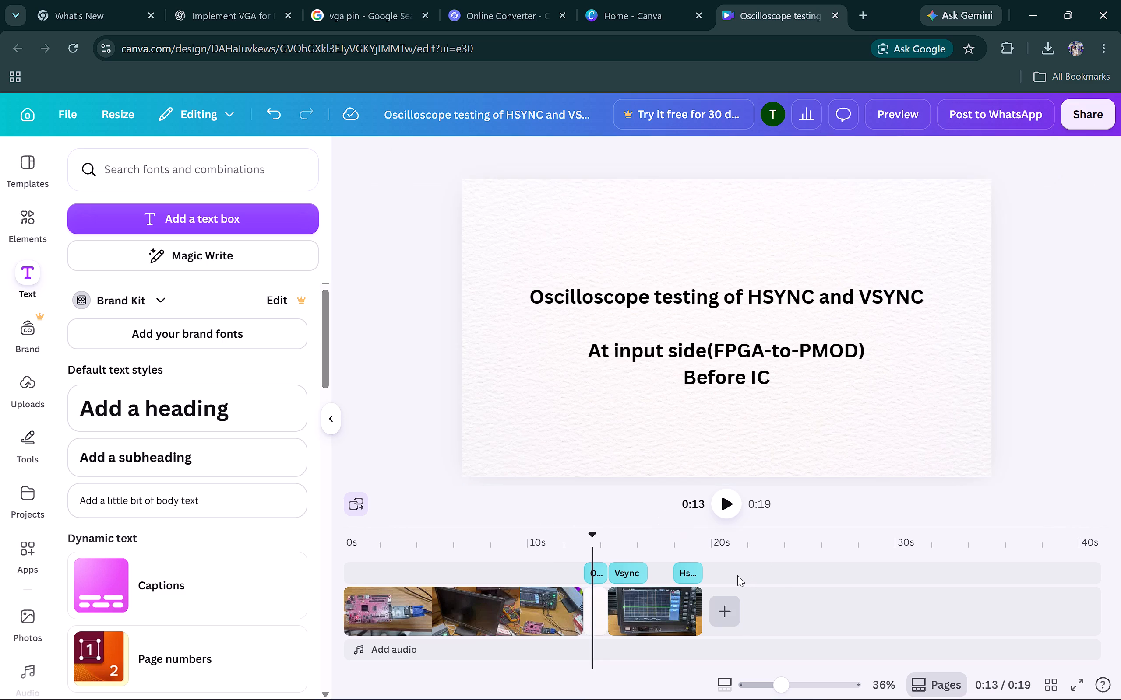
pyautogui.hotkey('ctrl', 'v')
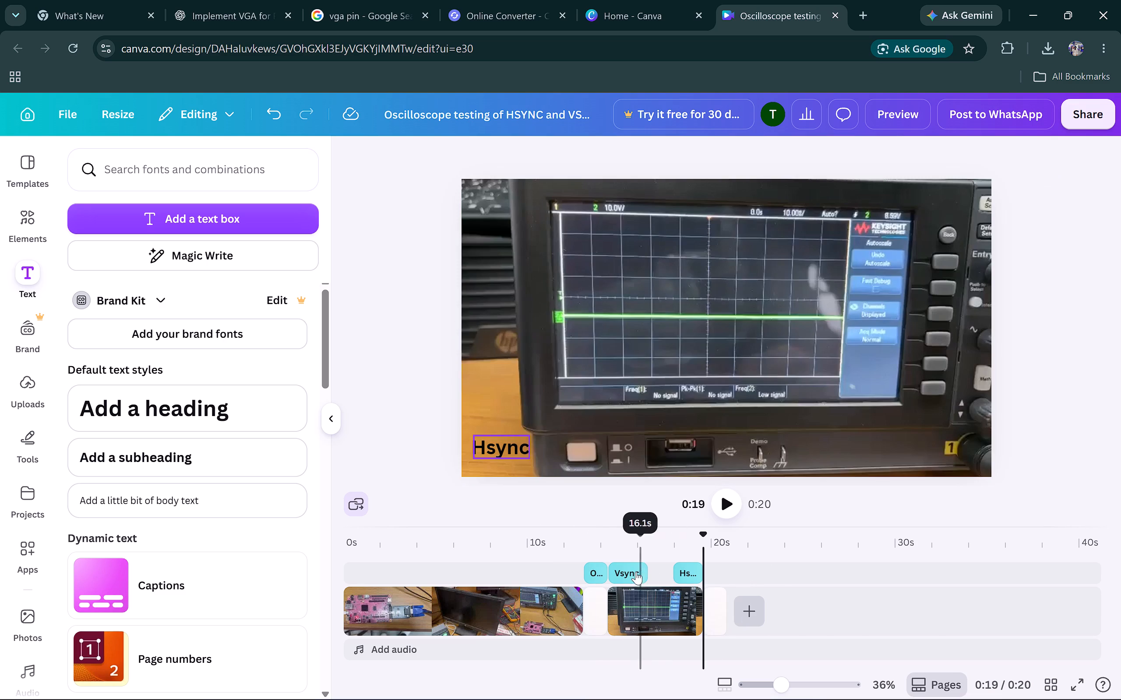
# Copy the input-side title text and paste it over the new white clip at the end of the timeline.
pyautogui.click(594, 575)
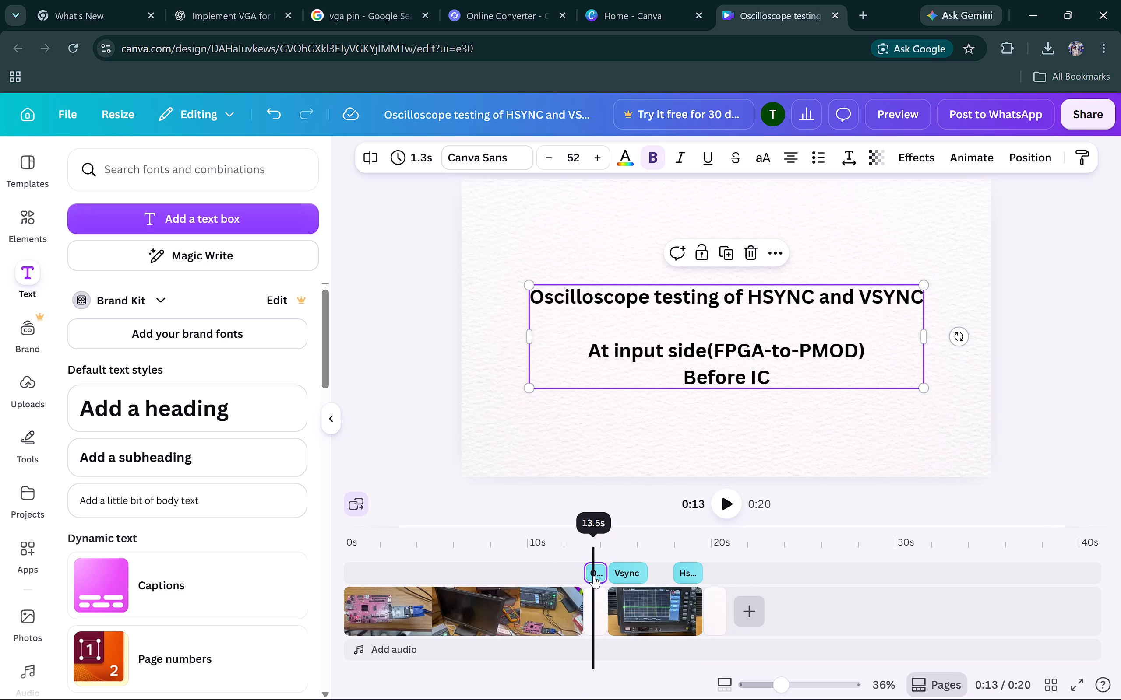
pyautogui.hotkey('ctrl', 'c')
pyautogui.click(710, 569)
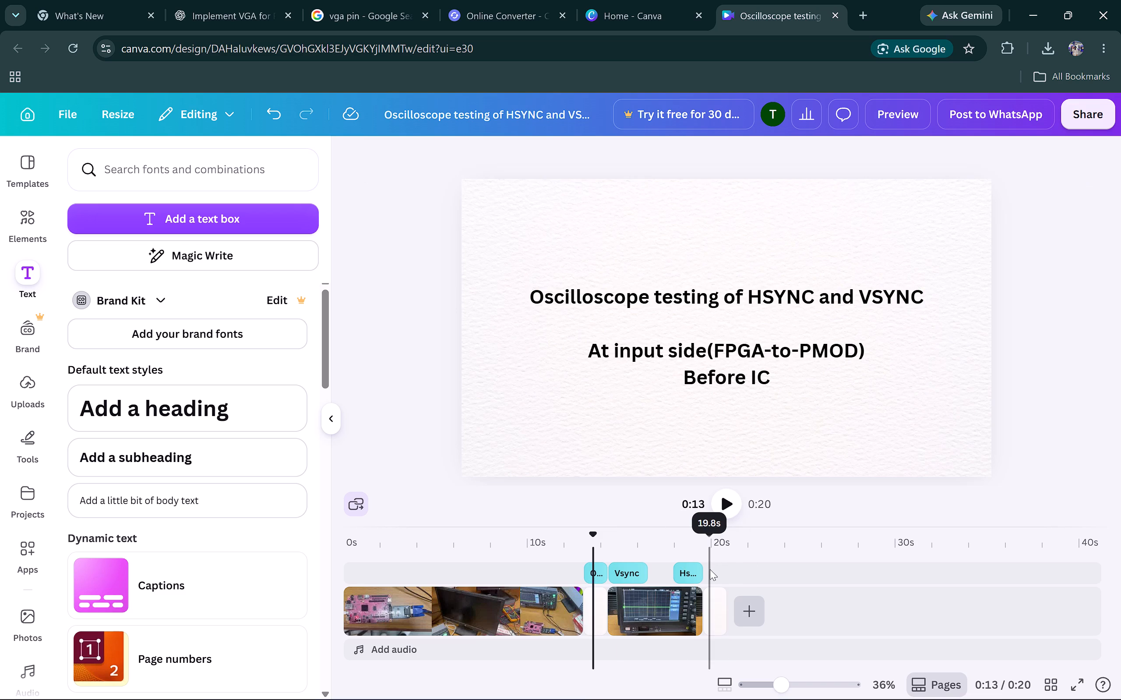
pyautogui.click(704, 569)
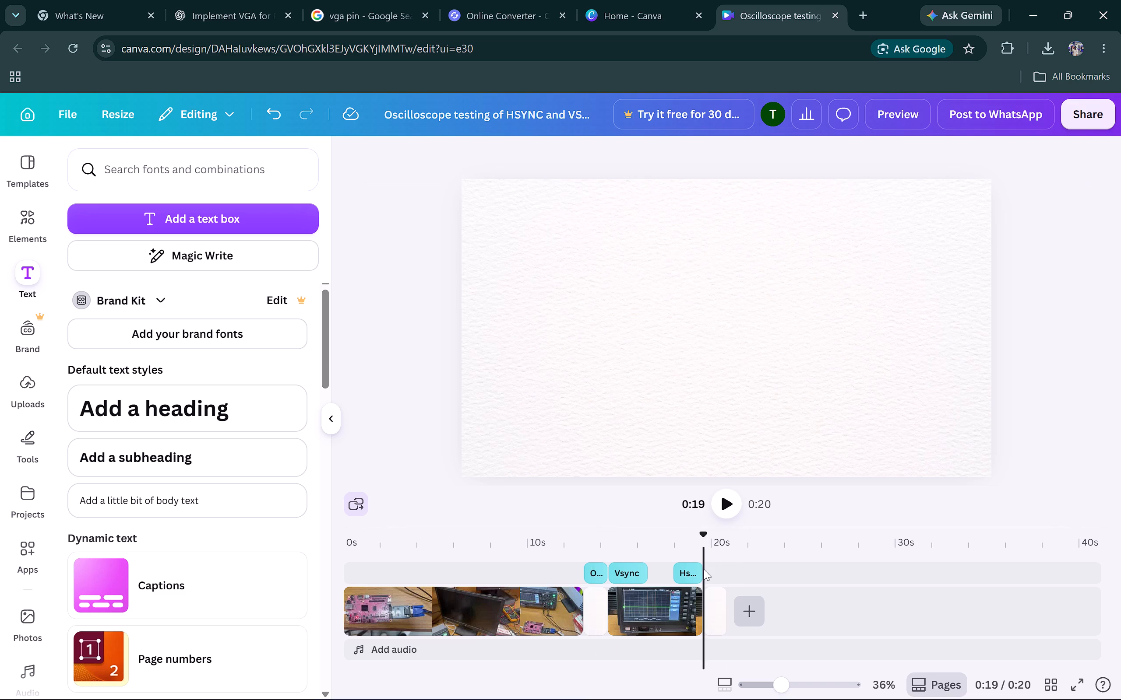
pyautogui.hotkey('ctrl', 'v')
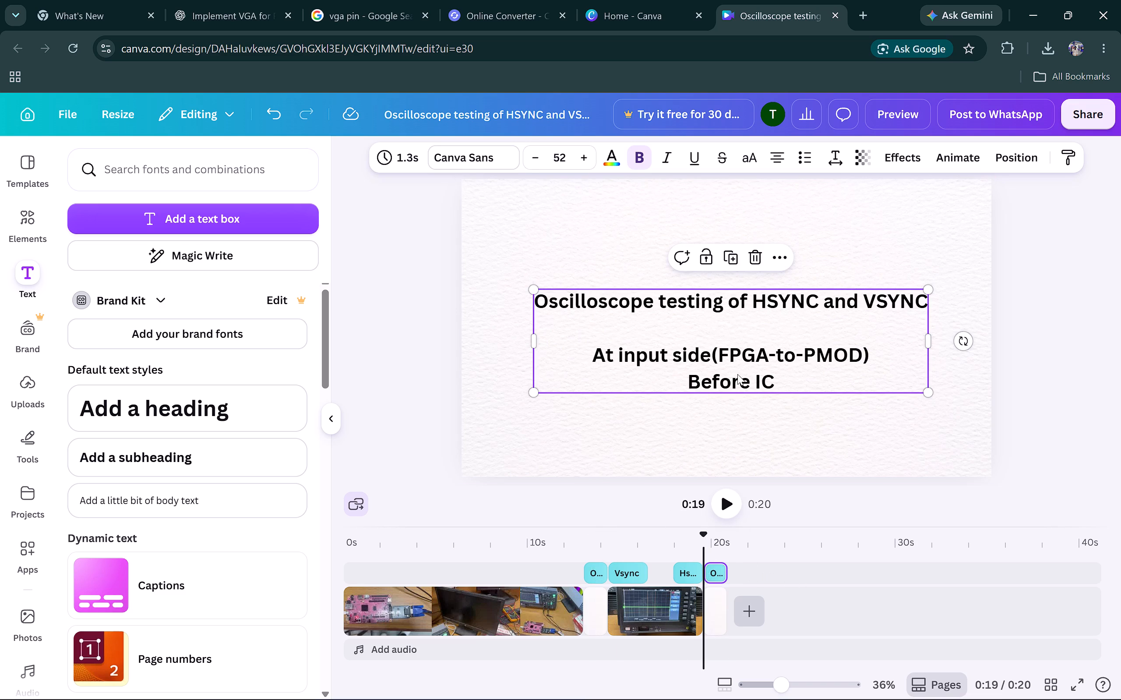
# Edit the pasted title so its lower lines read "At Output side(FPGA-to-PMOD)" and "After IC".
pyautogui.doubleClick(640, 348)
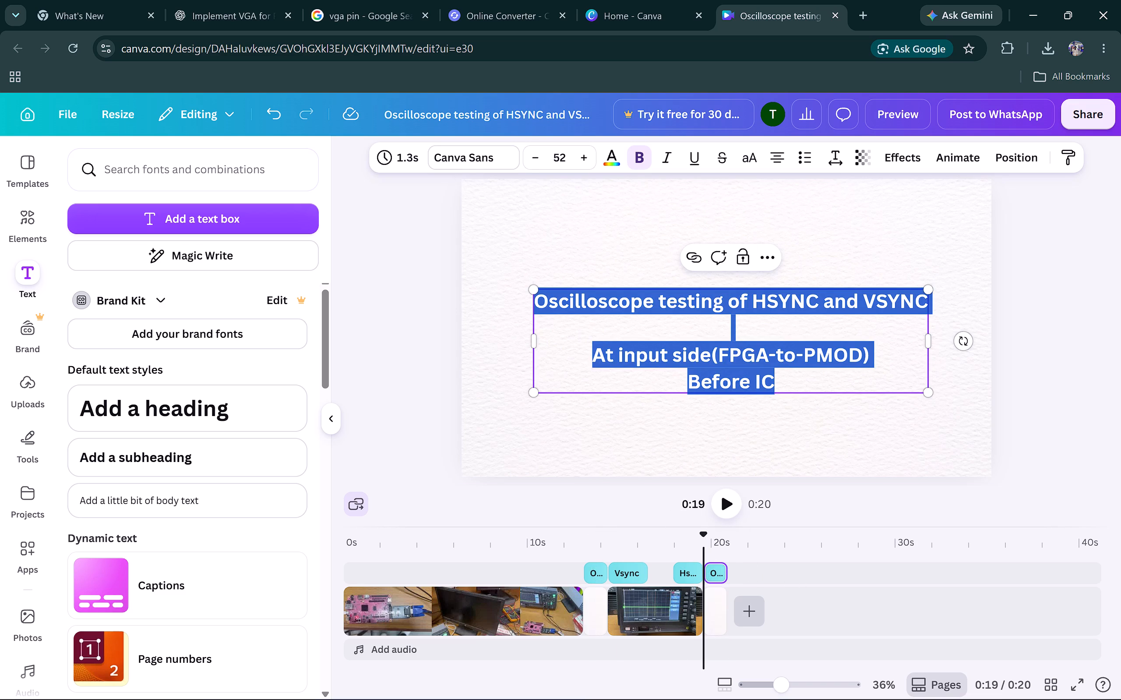
pyautogui.doubleClick(640, 348)
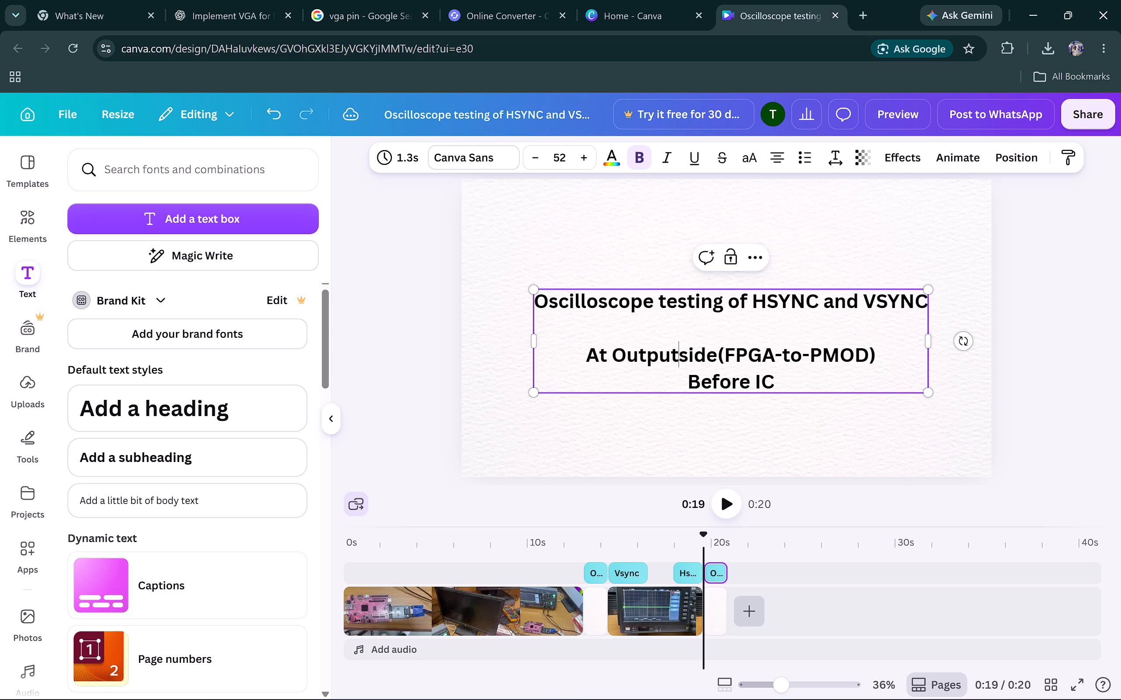
pyautogui.press('space')
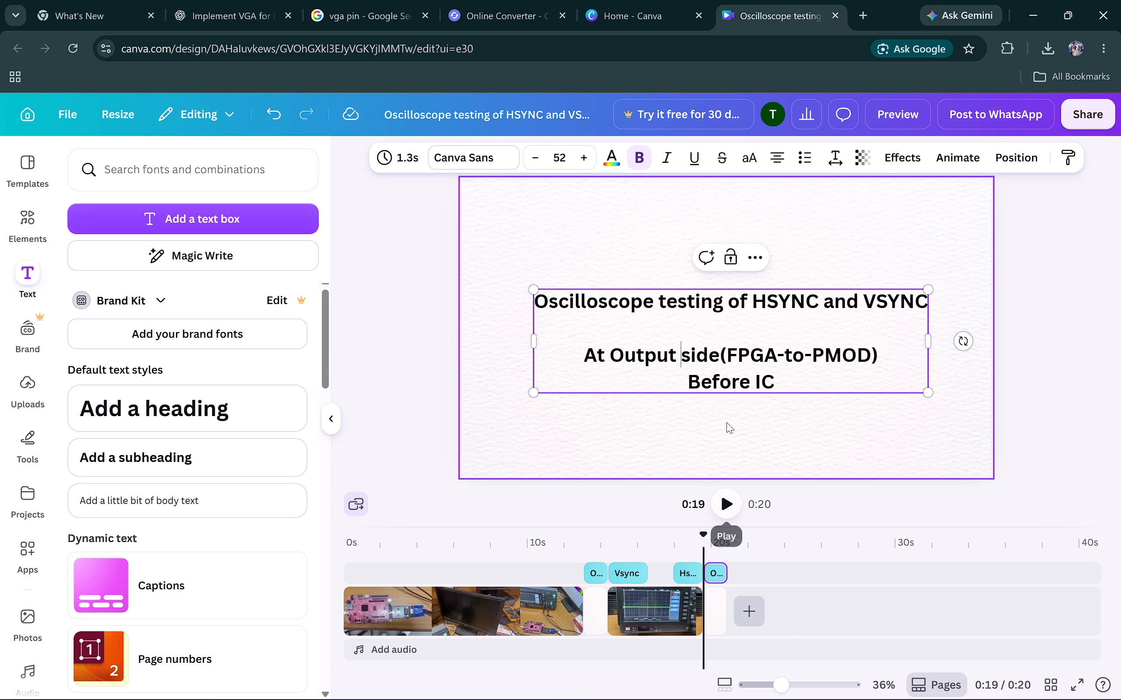
pyautogui.click(724, 378)
pyautogui.doubleClick(724, 378)
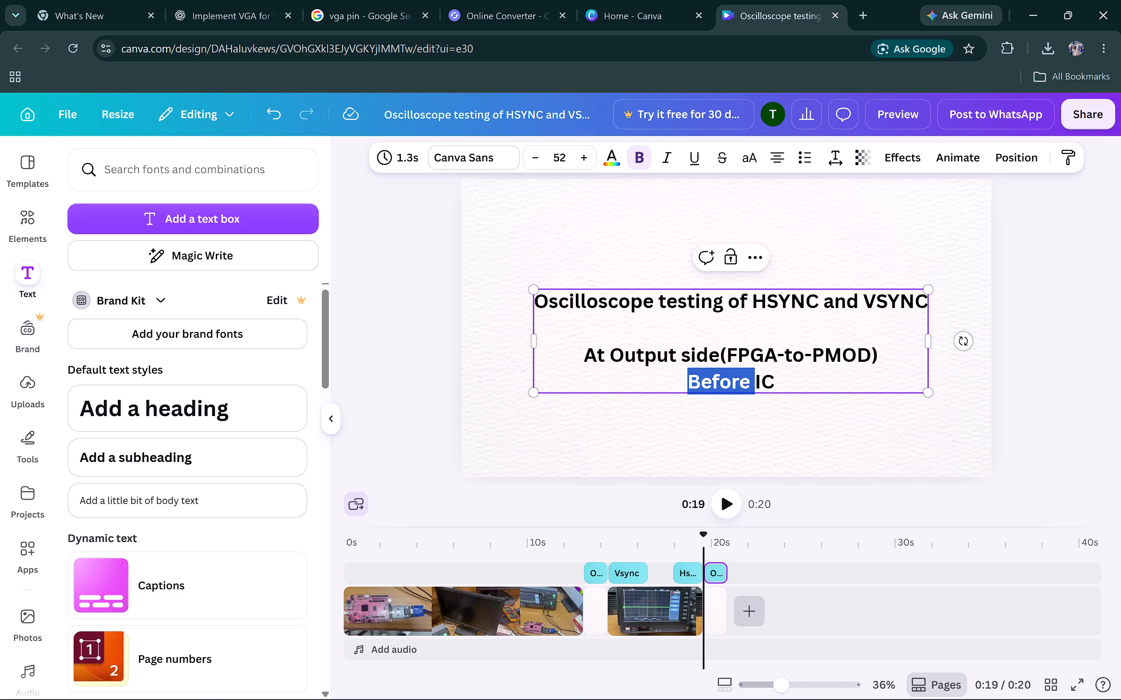
pyautogui.press('a')
pyautogui.write('fter')
pyautogui.press('space')
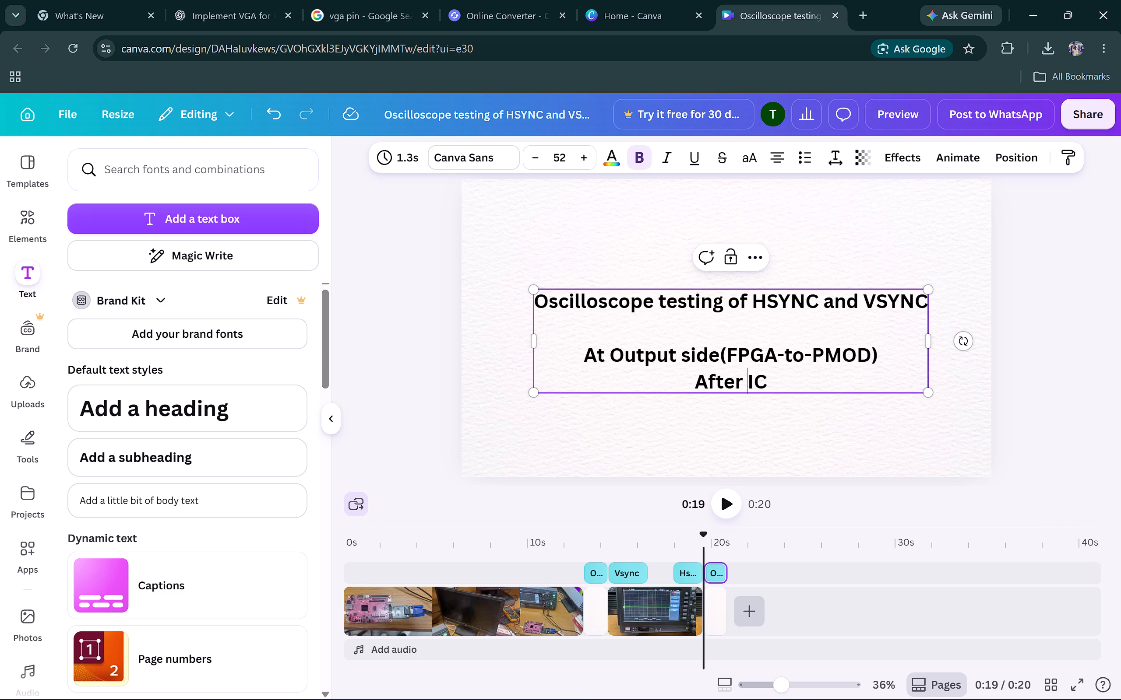
pyautogui.click(416, 414)
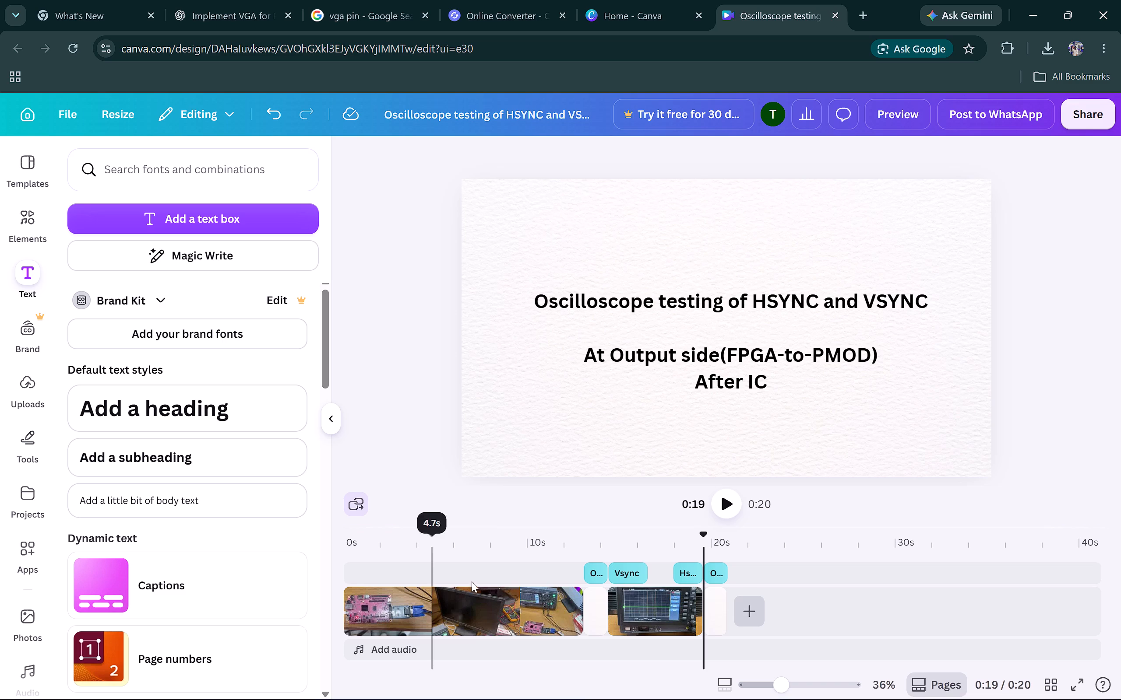
# Play back the video from shortly before the input-side title to the end to review the titles and signal labels.
pyautogui.click(563, 574)
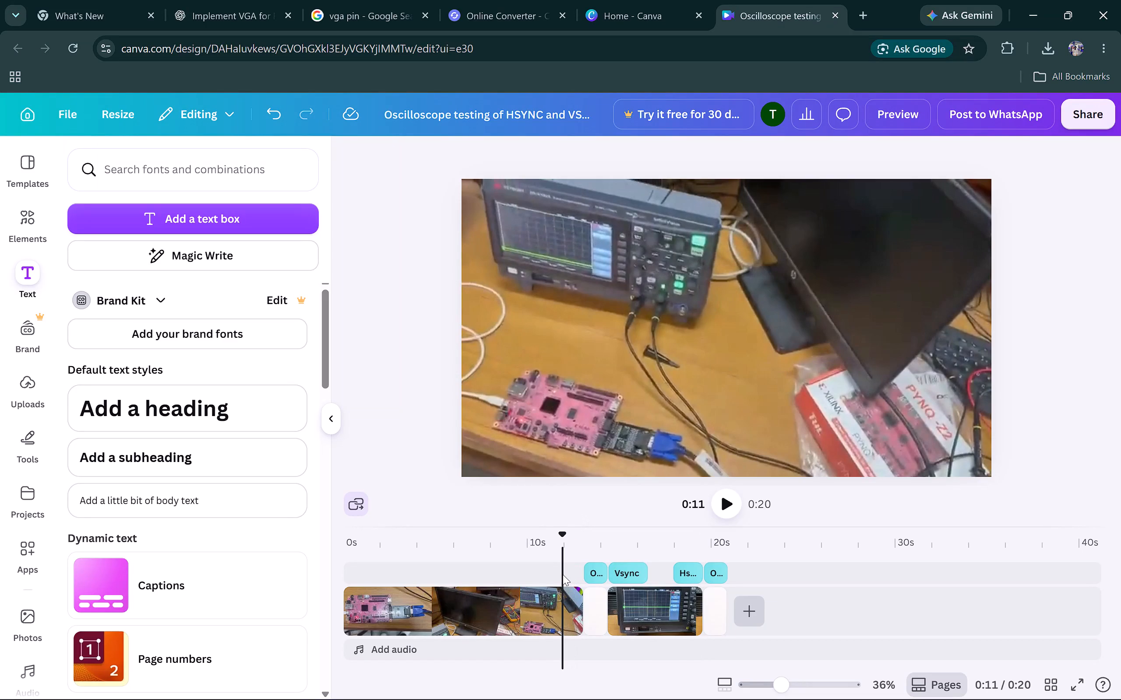
pyautogui.click(734, 504)
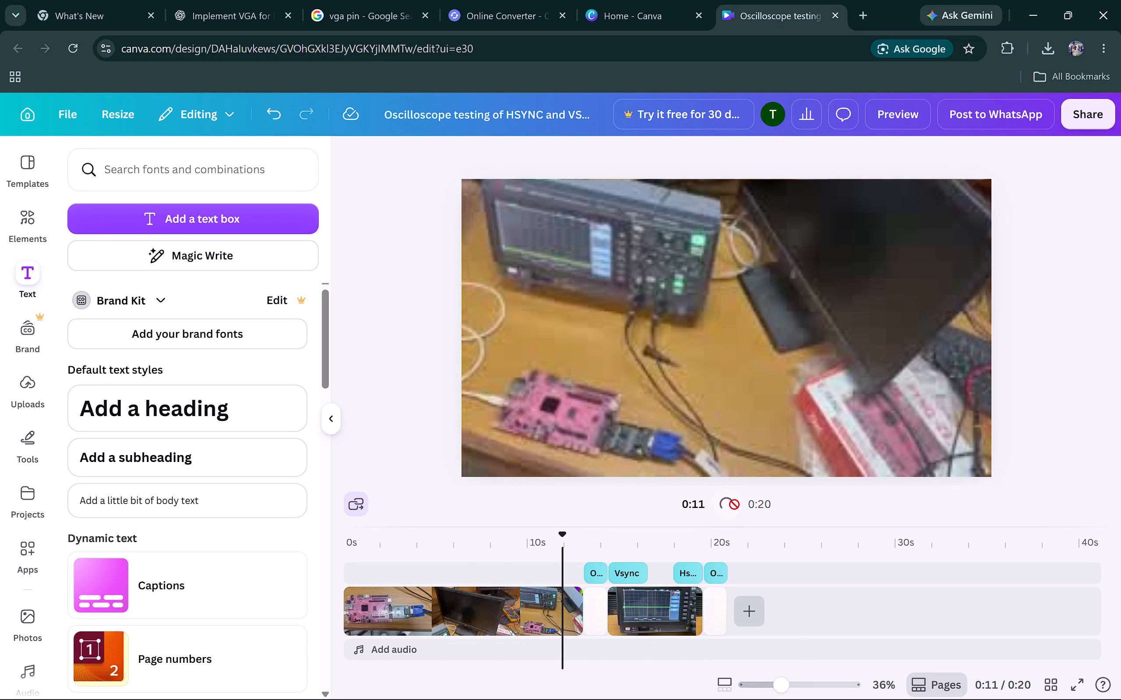
pyautogui.click(734, 504)
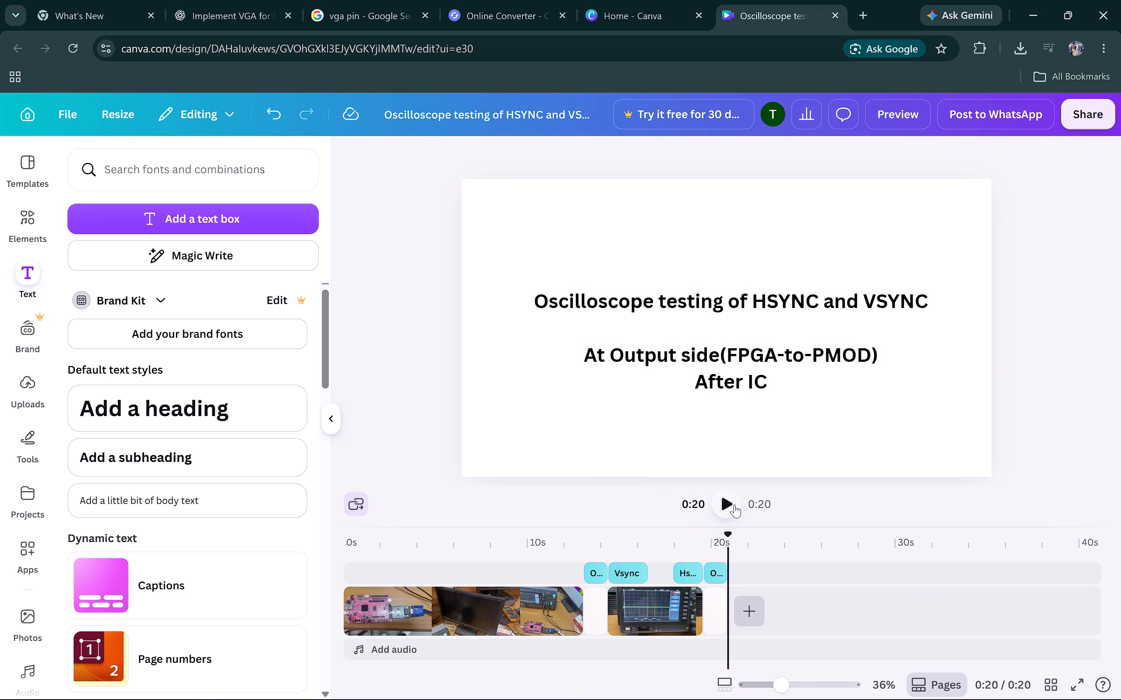
pyautogui.click(555, 552)
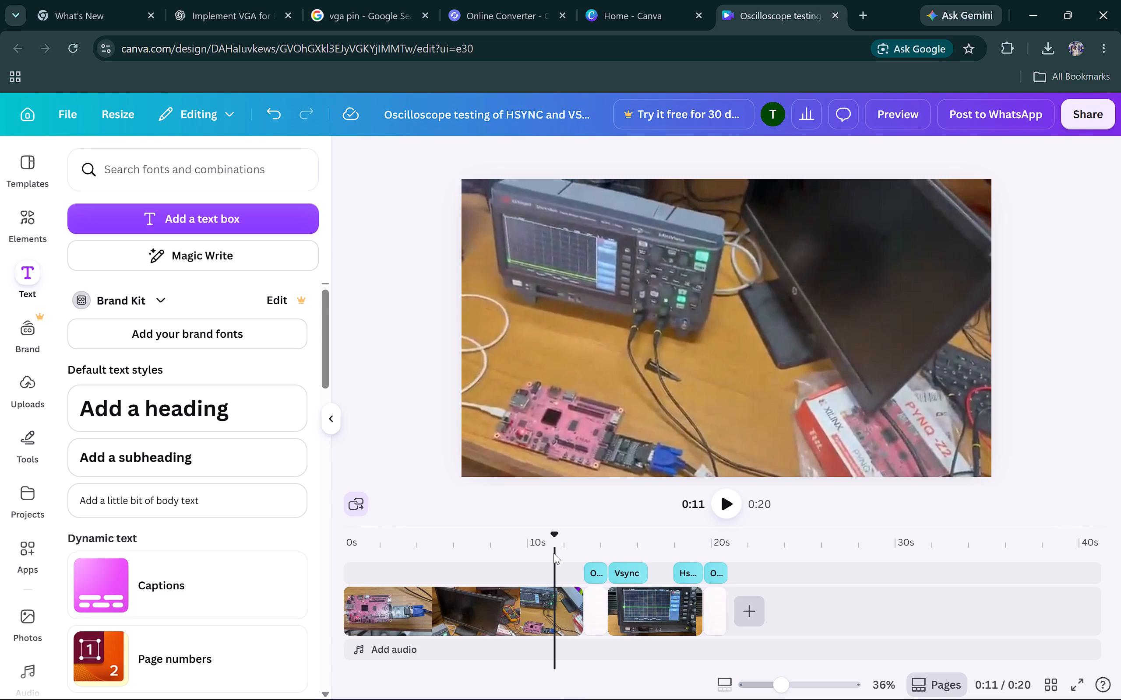
# Play back the video from 0:11 to the end to review the clips, titles and signal labels.
pyautogui.click(717, 507)
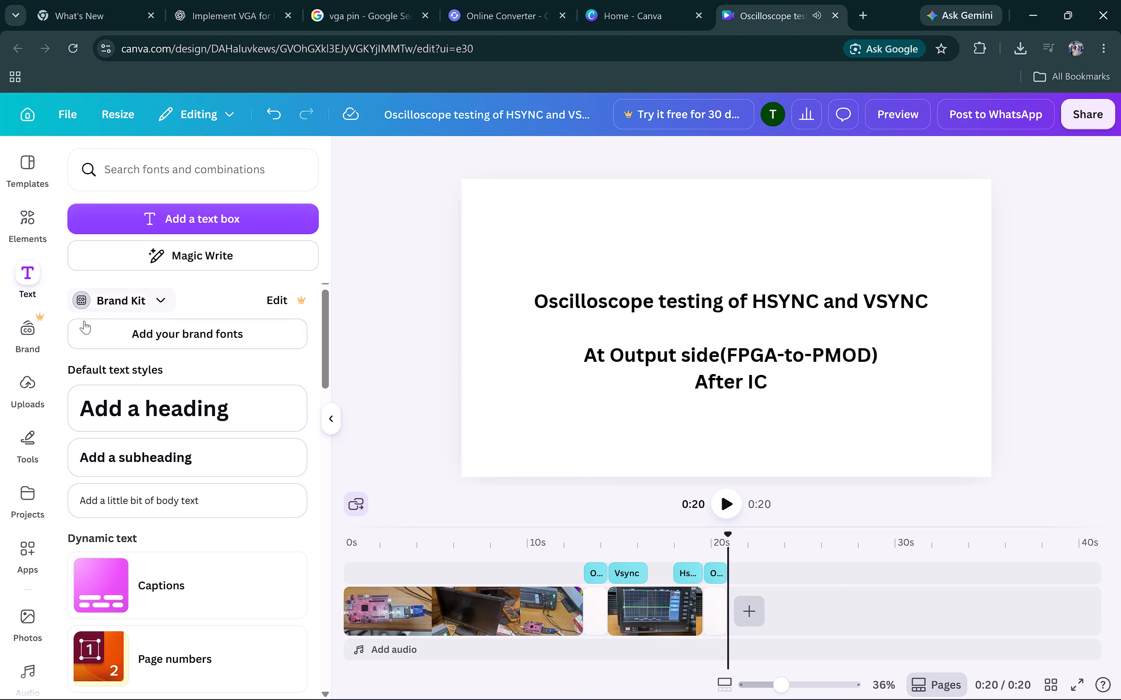
# Upload the green-waveform oscilloscope video "WhatsApp Video 2026-11-06 at 4.23.15 PM" from the Downloads folder.
pyautogui.click(28, 415)
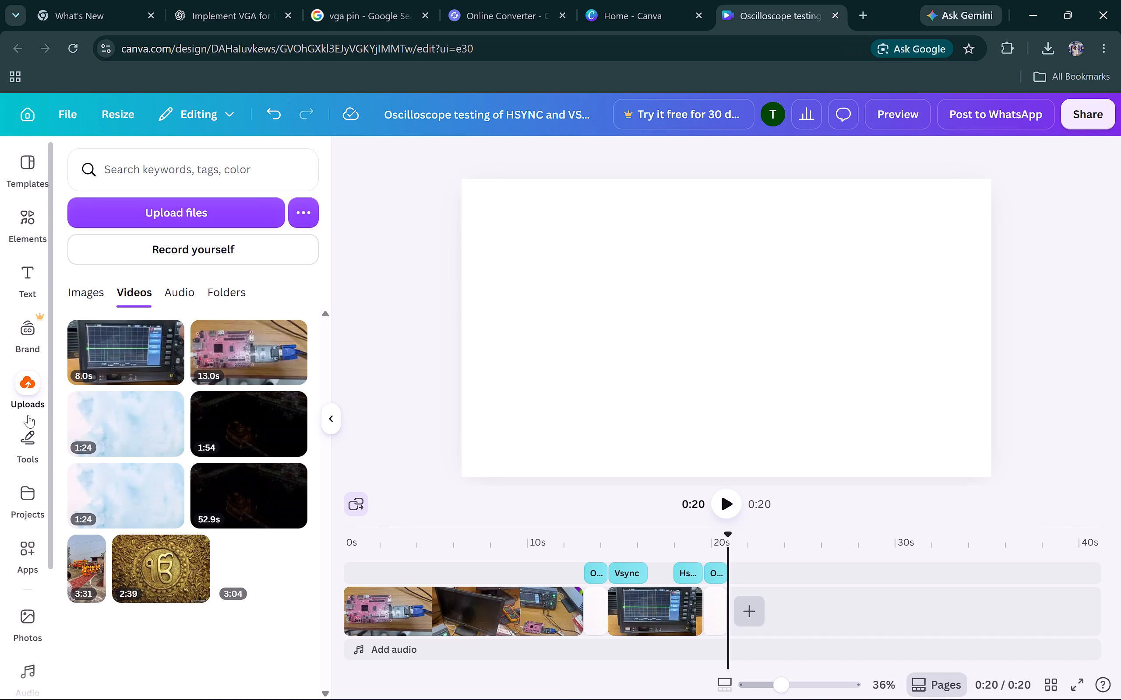
pyautogui.click(250, 207)
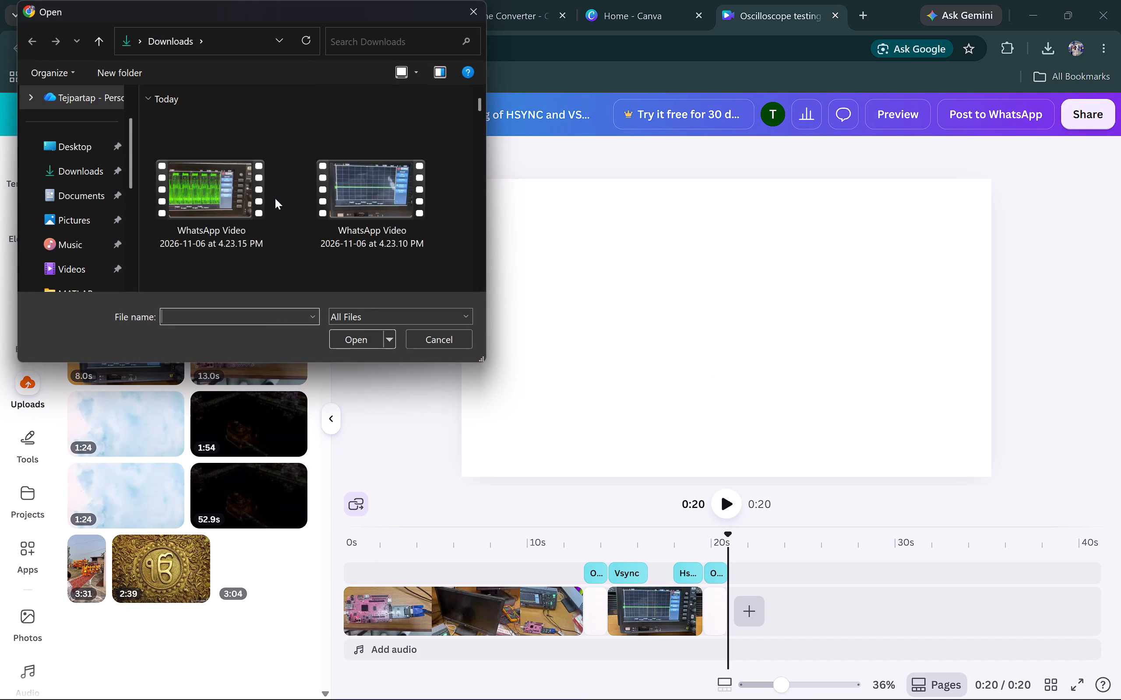
pyautogui.scroll(-1, 280, 190)
pyautogui.scroll(6, 280, 190)
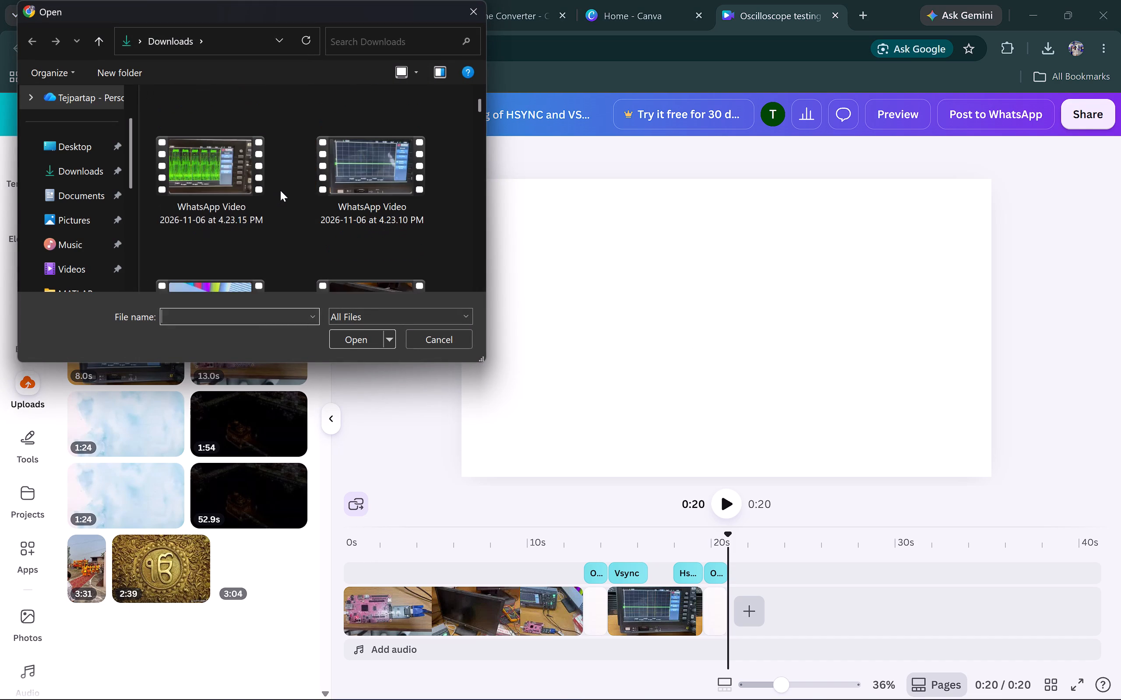
pyautogui.click(252, 195)
pyautogui.click(364, 335)
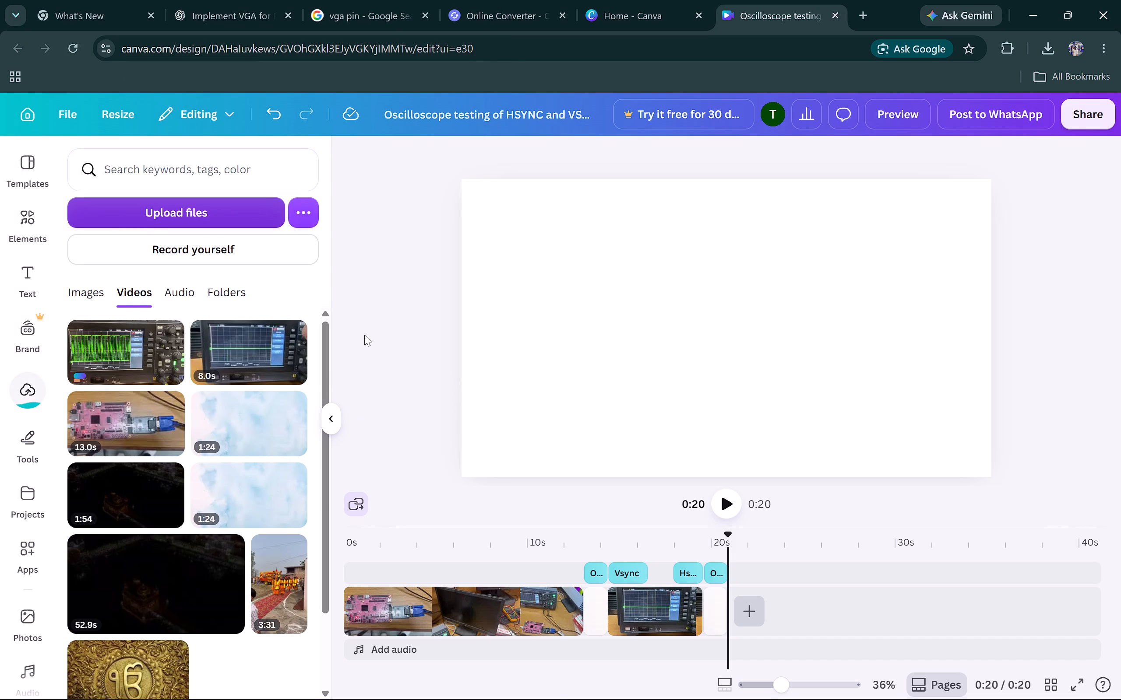
# Add the newly uploaded green-waveform oscilloscope video to the timeline after the output-side title.
pyautogui.click(99, 360)
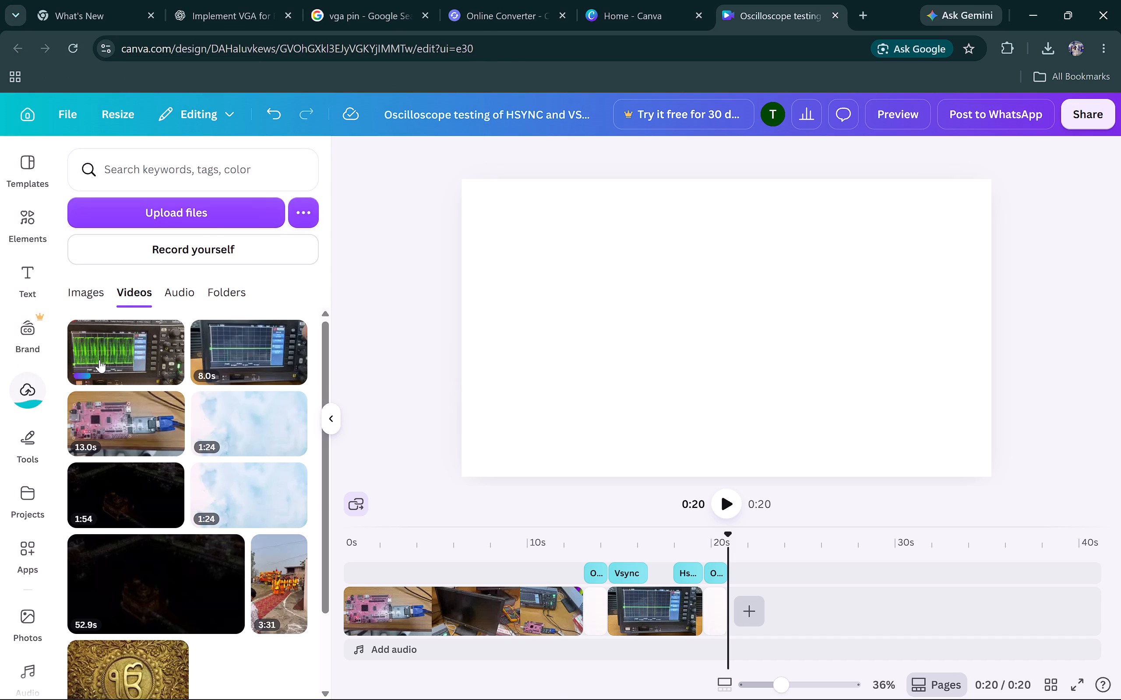
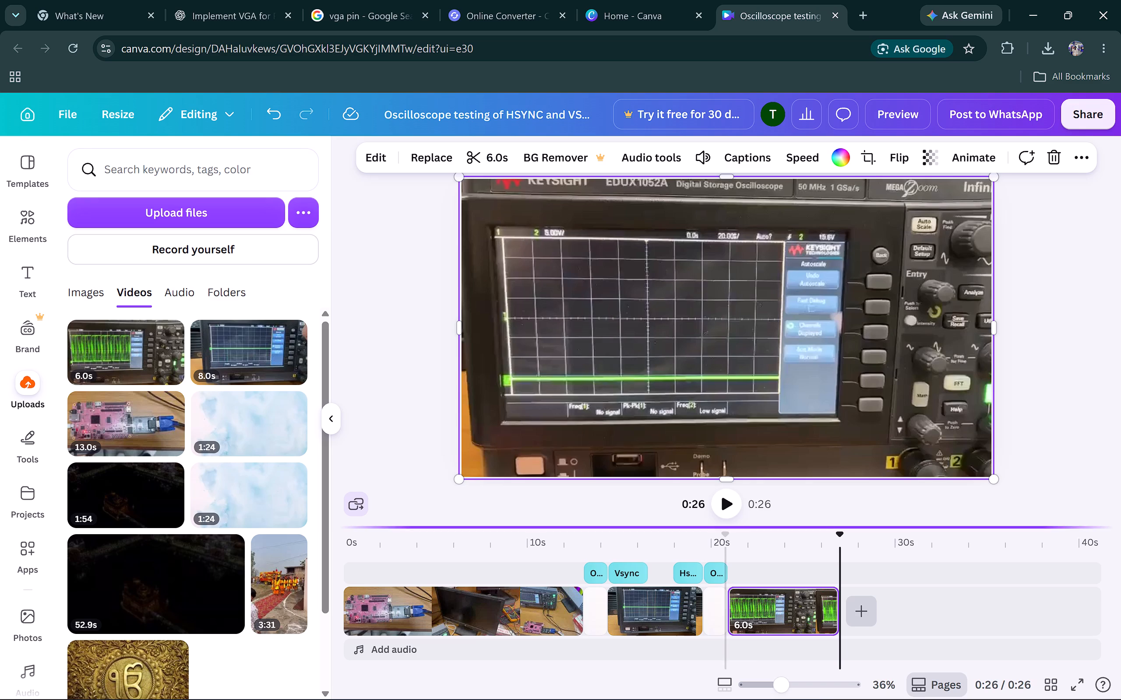
# Play back the video from the after-IC title through the last oscilloscope clip to review its signals.
pyautogui.click(737, 550)
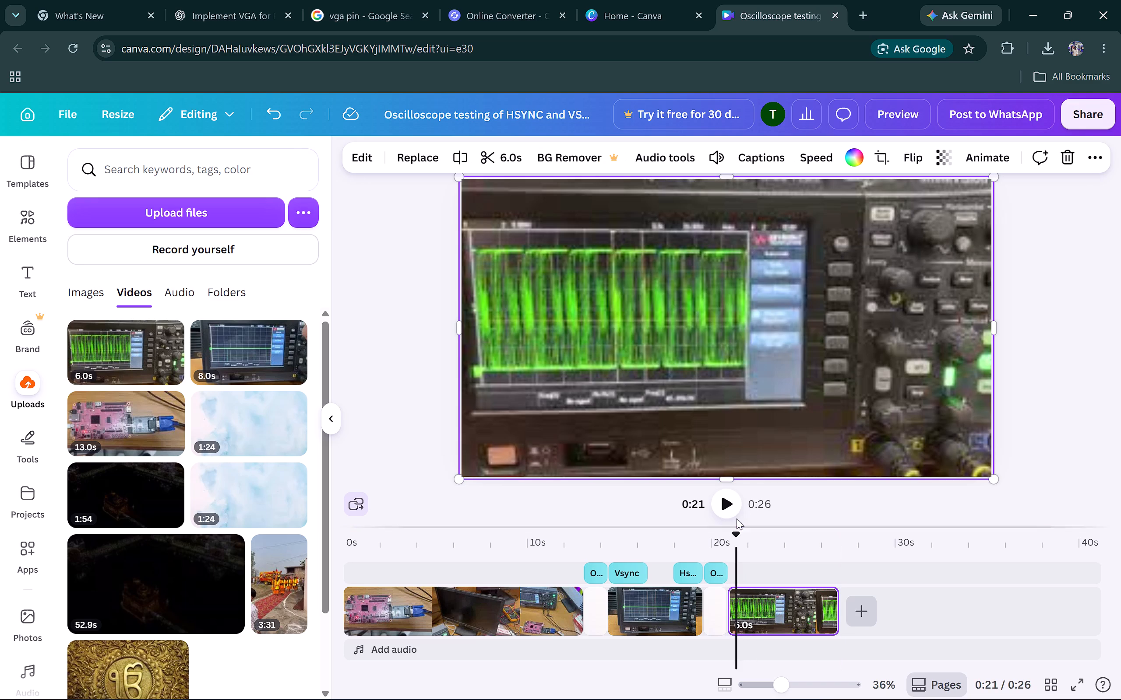
pyautogui.click(725, 504)
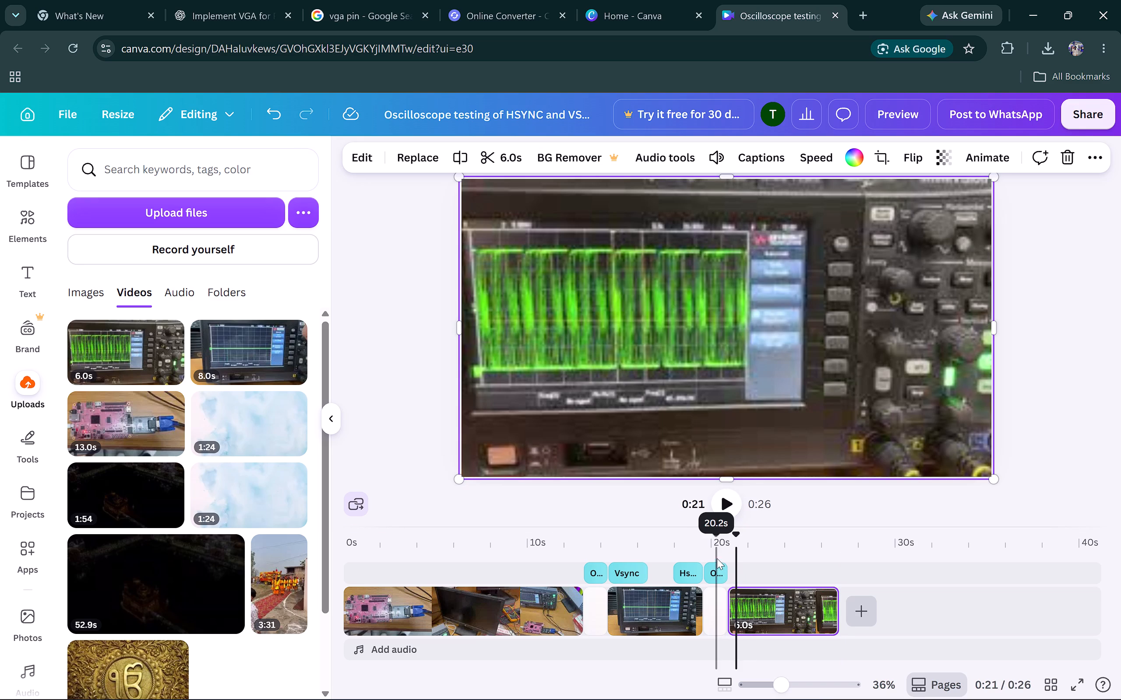
pyautogui.click(719, 553)
pyautogui.click(732, 493)
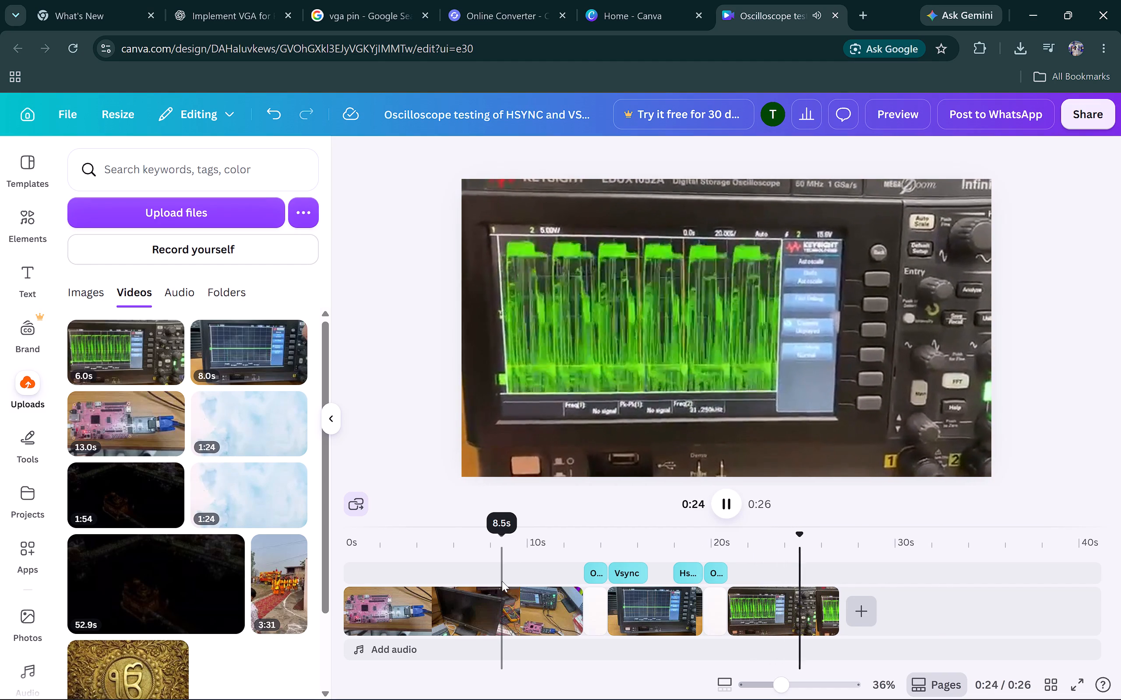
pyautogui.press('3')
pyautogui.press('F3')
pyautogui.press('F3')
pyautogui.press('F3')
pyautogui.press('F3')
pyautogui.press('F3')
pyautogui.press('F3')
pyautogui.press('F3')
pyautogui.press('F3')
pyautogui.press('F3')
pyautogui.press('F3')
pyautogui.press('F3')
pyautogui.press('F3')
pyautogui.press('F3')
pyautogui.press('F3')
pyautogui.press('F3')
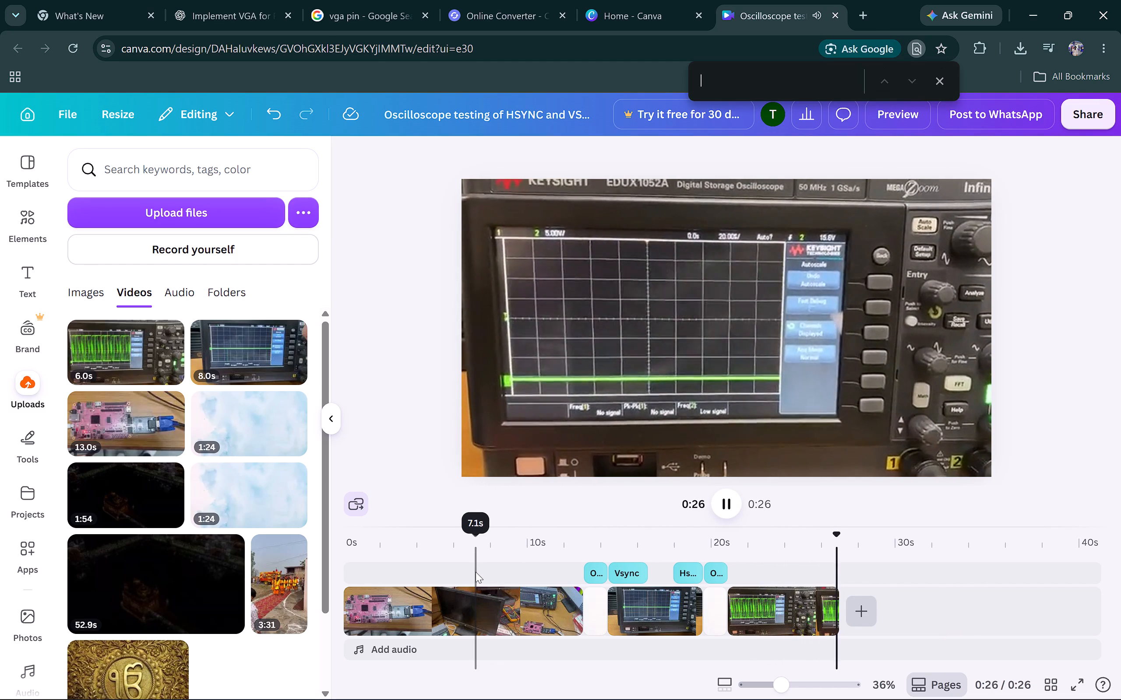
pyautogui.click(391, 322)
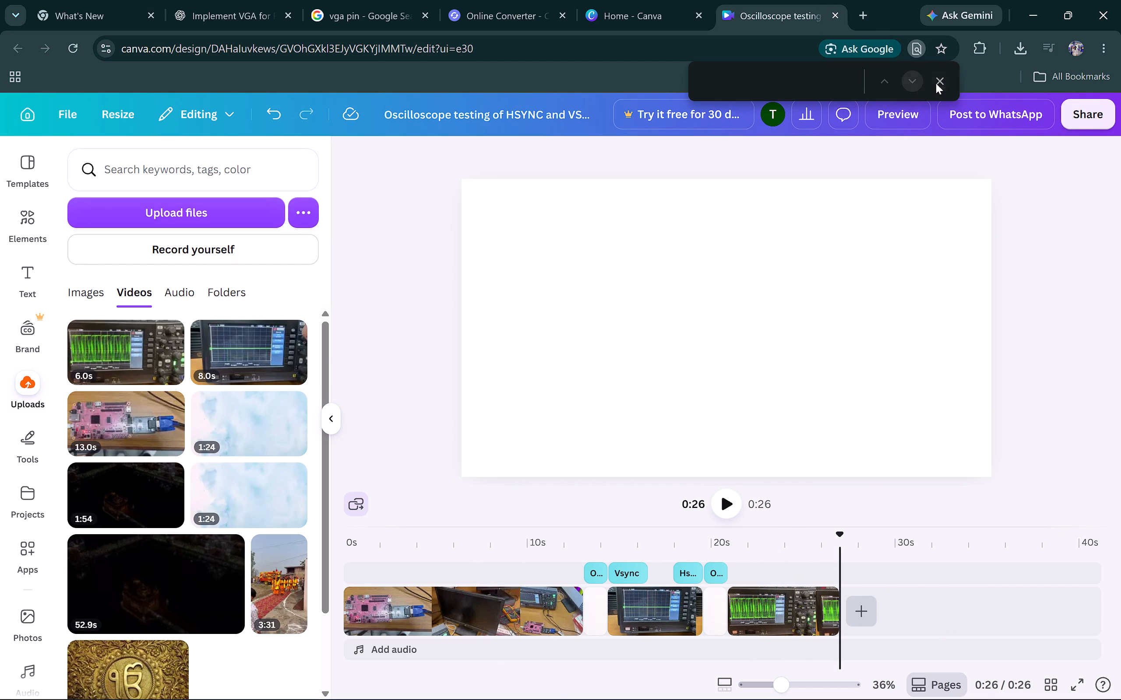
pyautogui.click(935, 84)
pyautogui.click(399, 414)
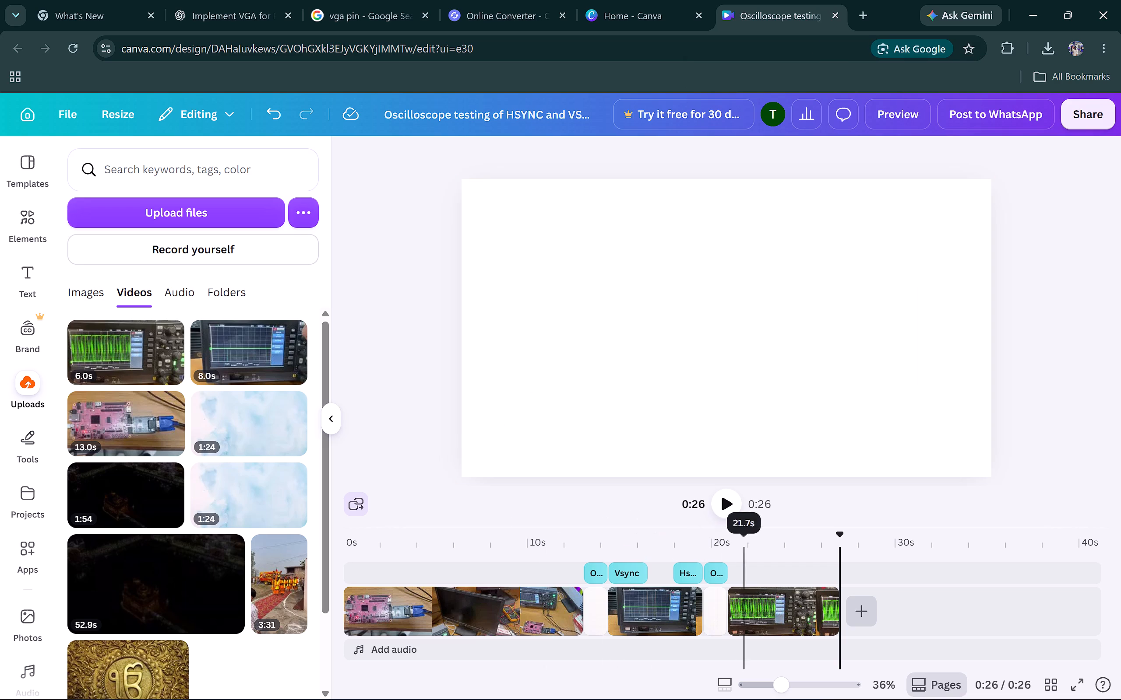
# Raise the sound volume to 100 and replay the last oscilloscope clip from about 21 s to its end.
pyautogui.click(724, 502)
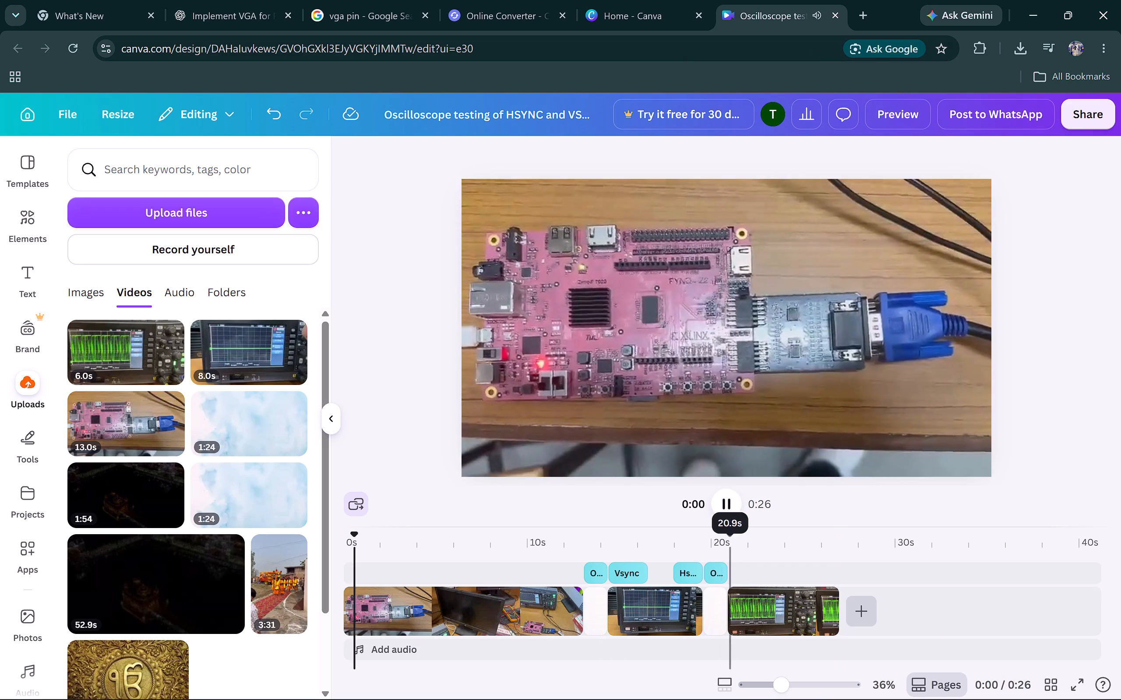
pyautogui.click(742, 540)
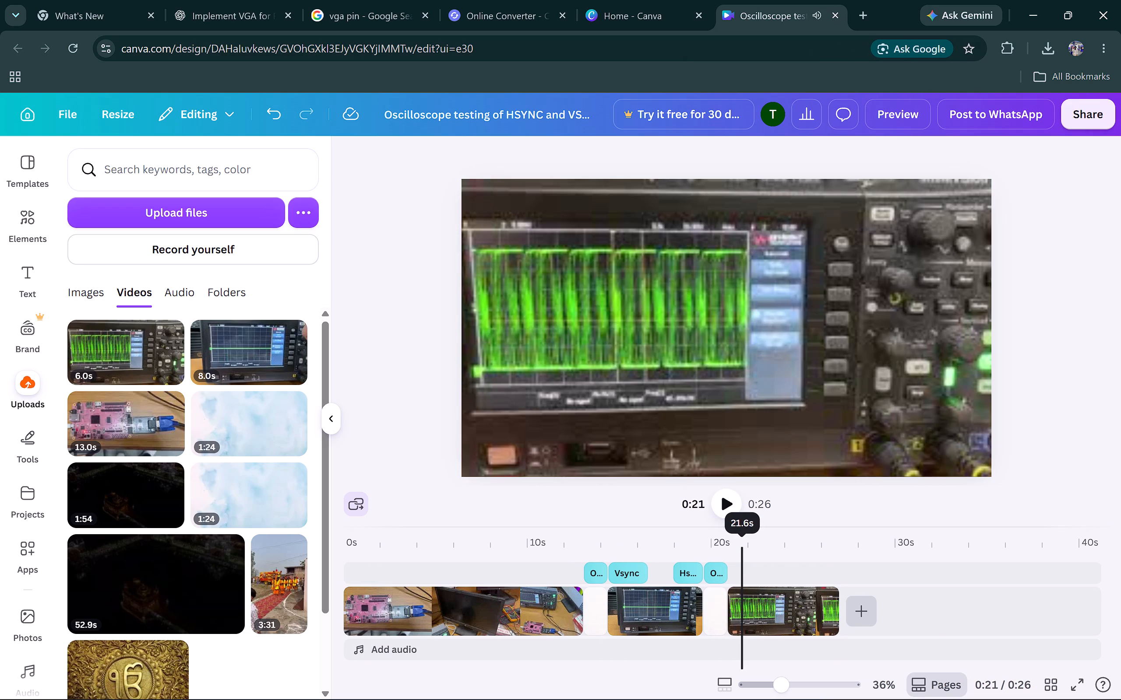
pyautogui.press('F3')
pyautogui.press('F3')
pyautogui.press('F3')
pyautogui.press('F3')
pyautogui.press('F3')
pyautogui.press('F3')
pyautogui.press('F3')
pyautogui.press('F3')
pyautogui.press('F3')
pyautogui.press('F3')
pyautogui.press('F3')
pyautogui.press('F3')
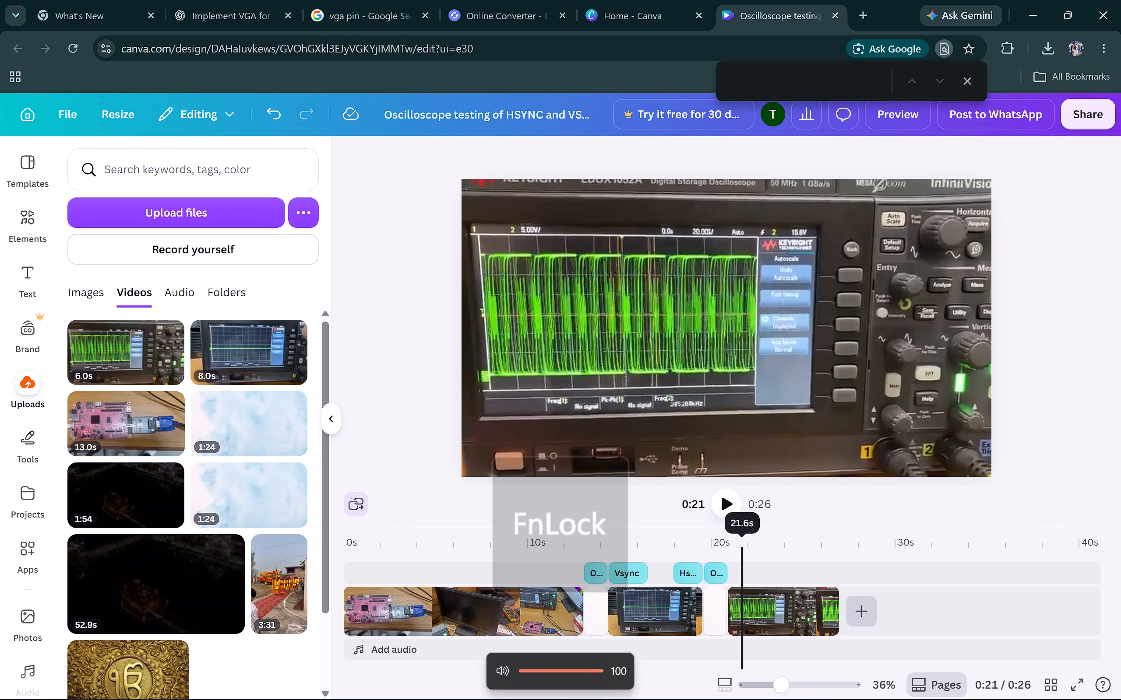
pyautogui.click(963, 92)
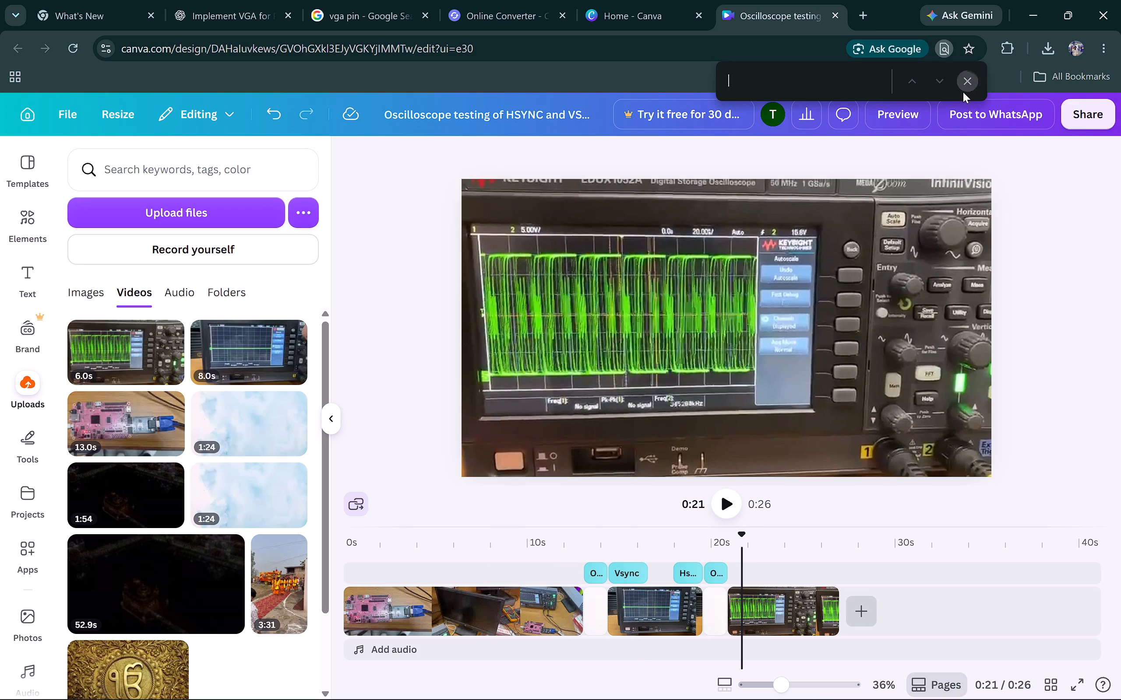
pyautogui.press('space')
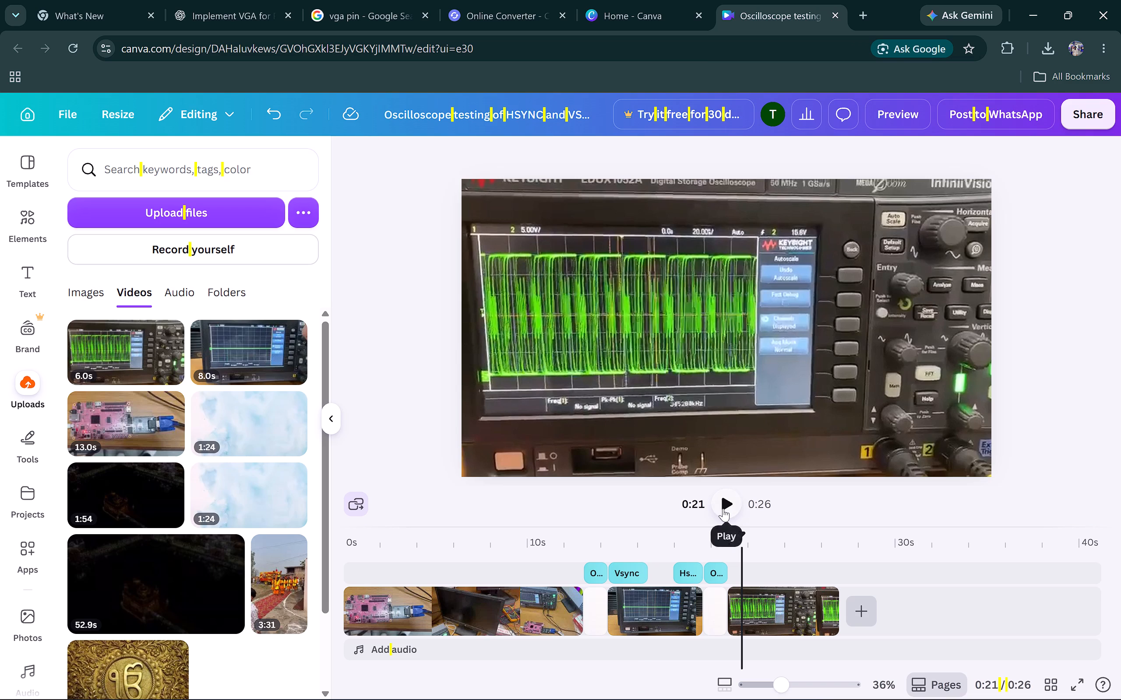
pyautogui.click(723, 508)
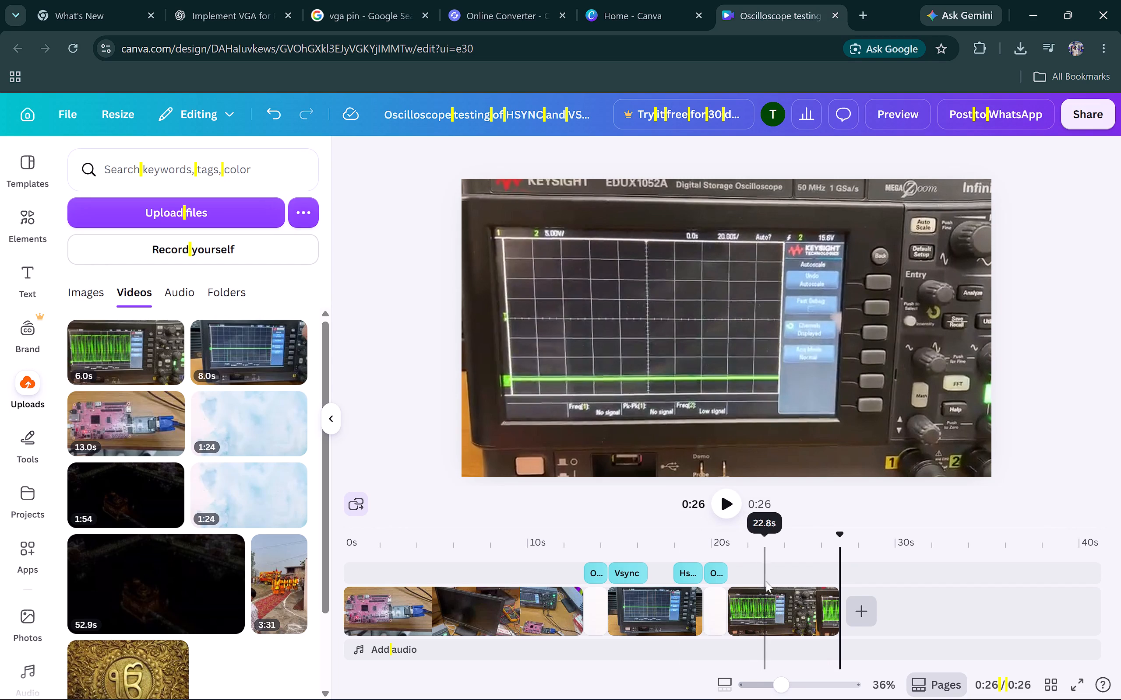
pyautogui.click(731, 563)
pyautogui.click(731, 512)
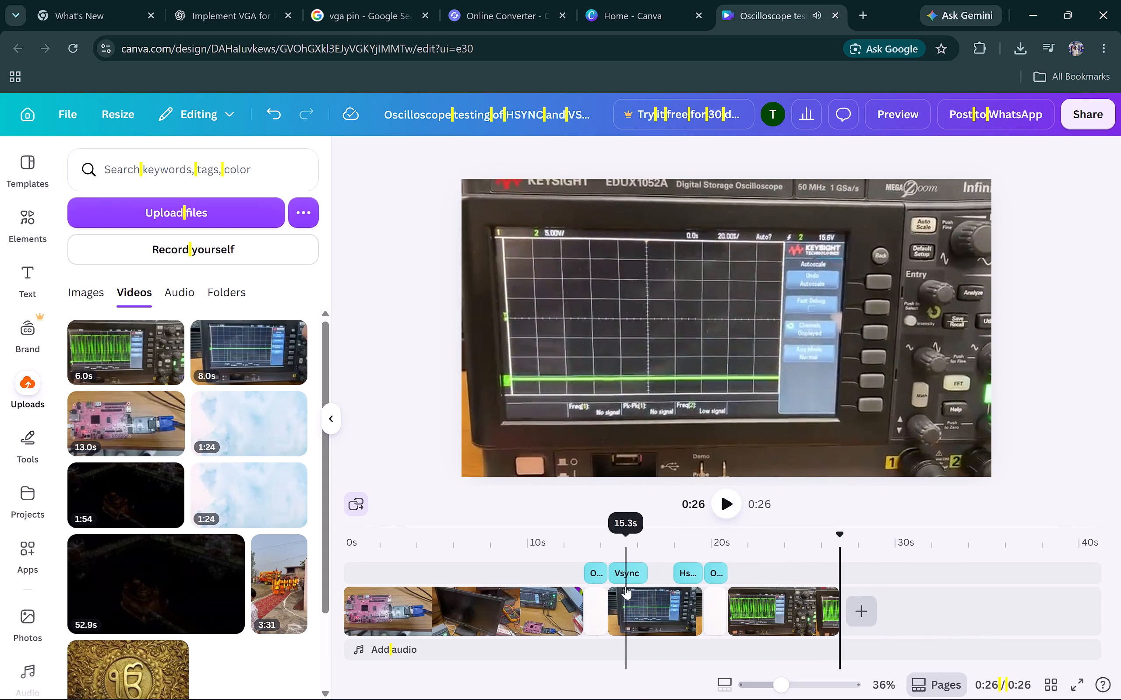
# Copy the Vsync label of the first oscilloscope clip and paste it at about 21 s, over the last oscilloscope clip.
pyautogui.click(625, 570)
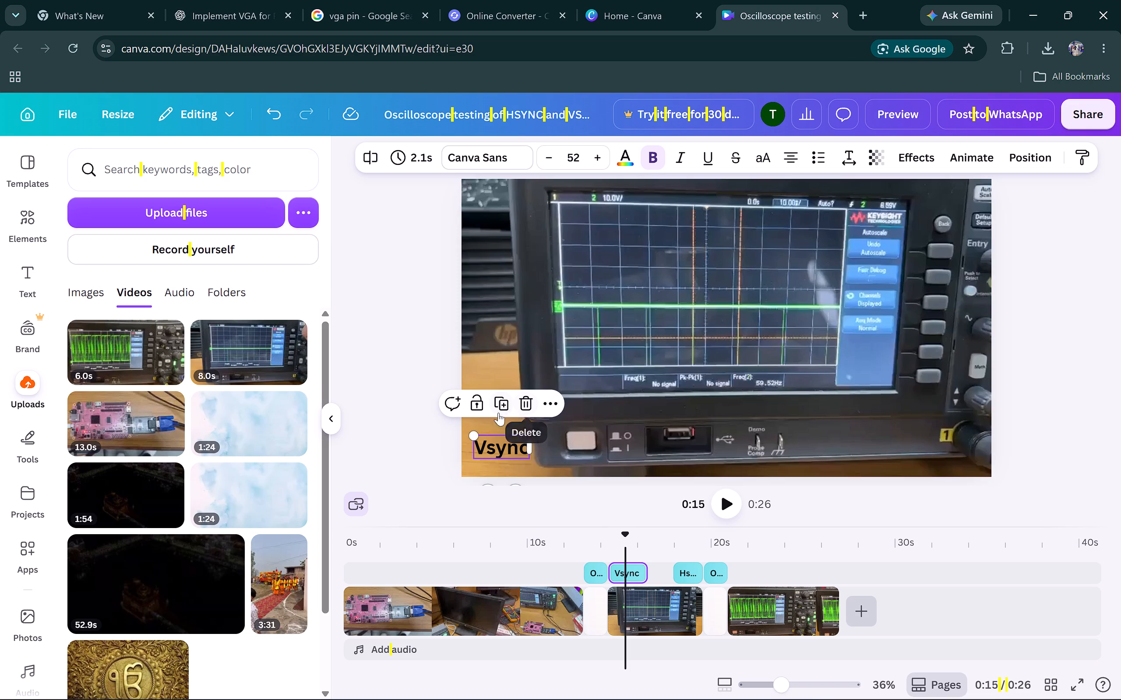
pyautogui.hotkey('ctrl', 'c')
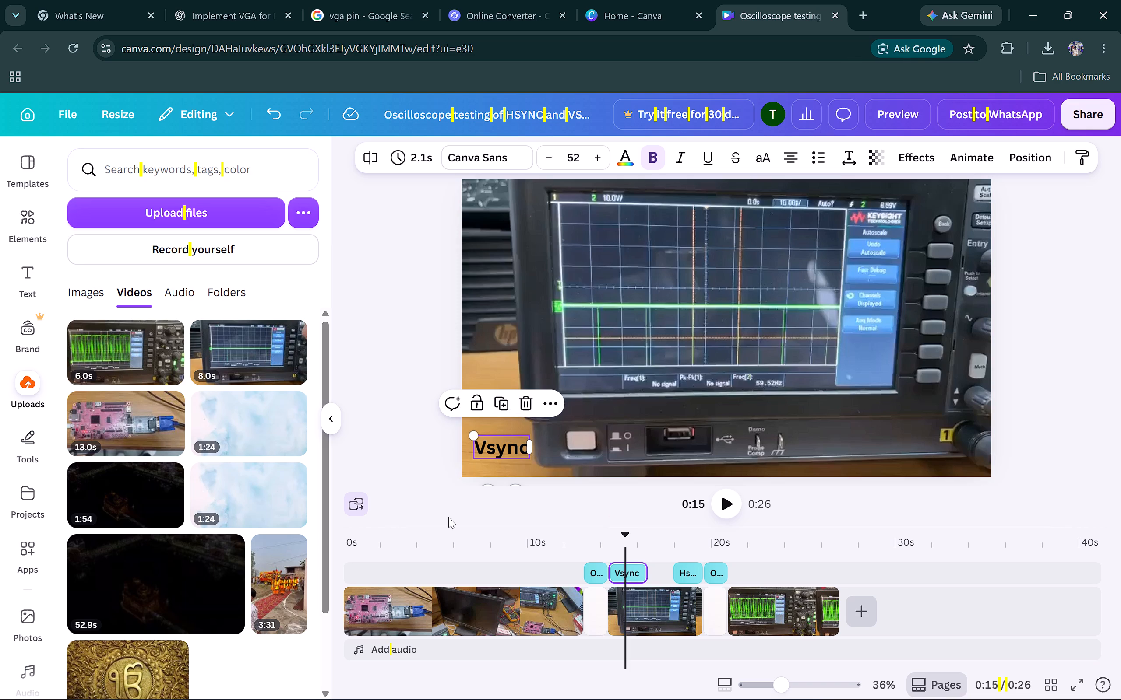
pyautogui.click(740, 546)
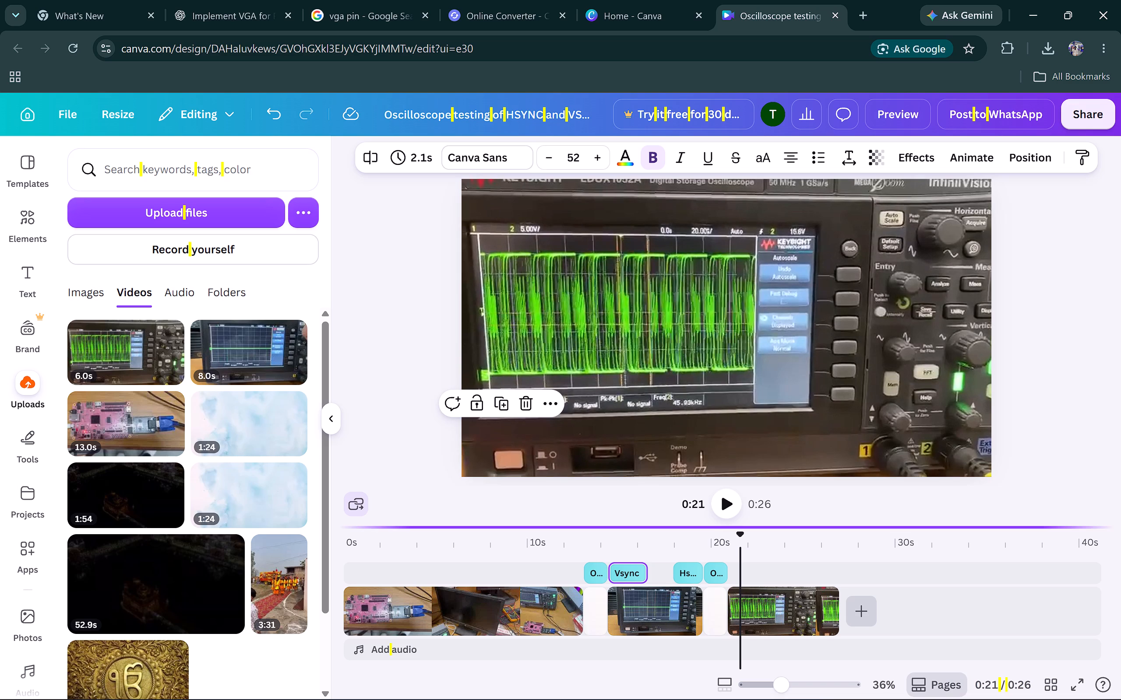
pyautogui.hotkey('ctrl', 'v')
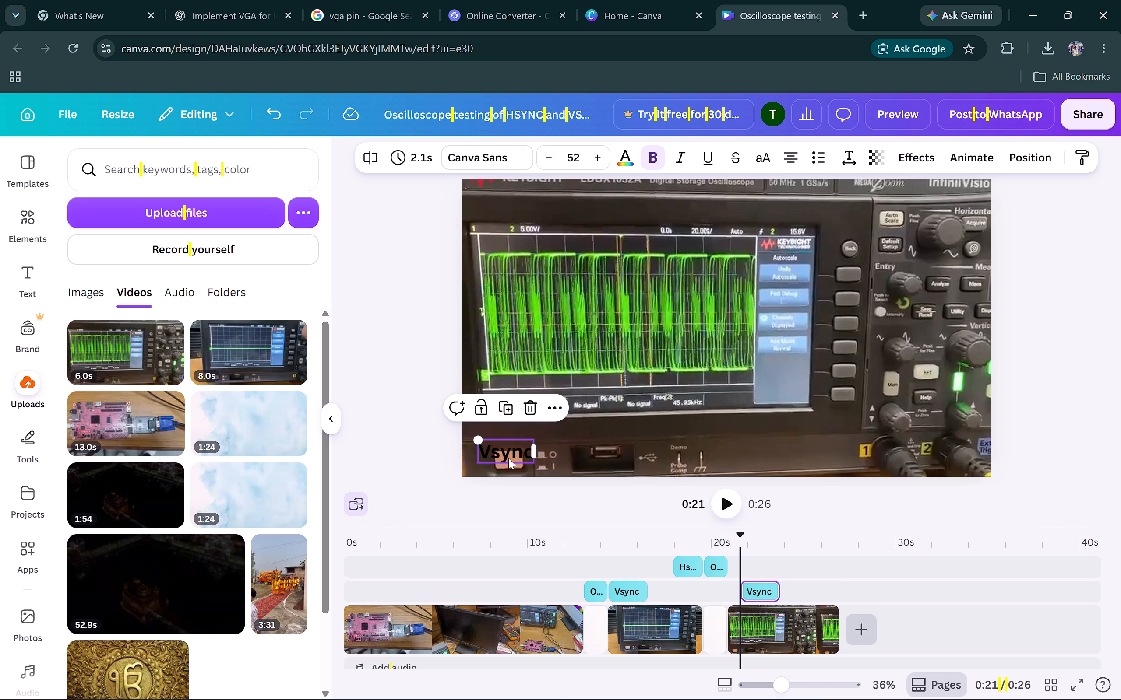
# Set the pasted Vsync label's text colour to white (#ffffff) and move it slightly upward in the frame.
pyautogui.click(637, 159)
pyautogui.click(86, 331)
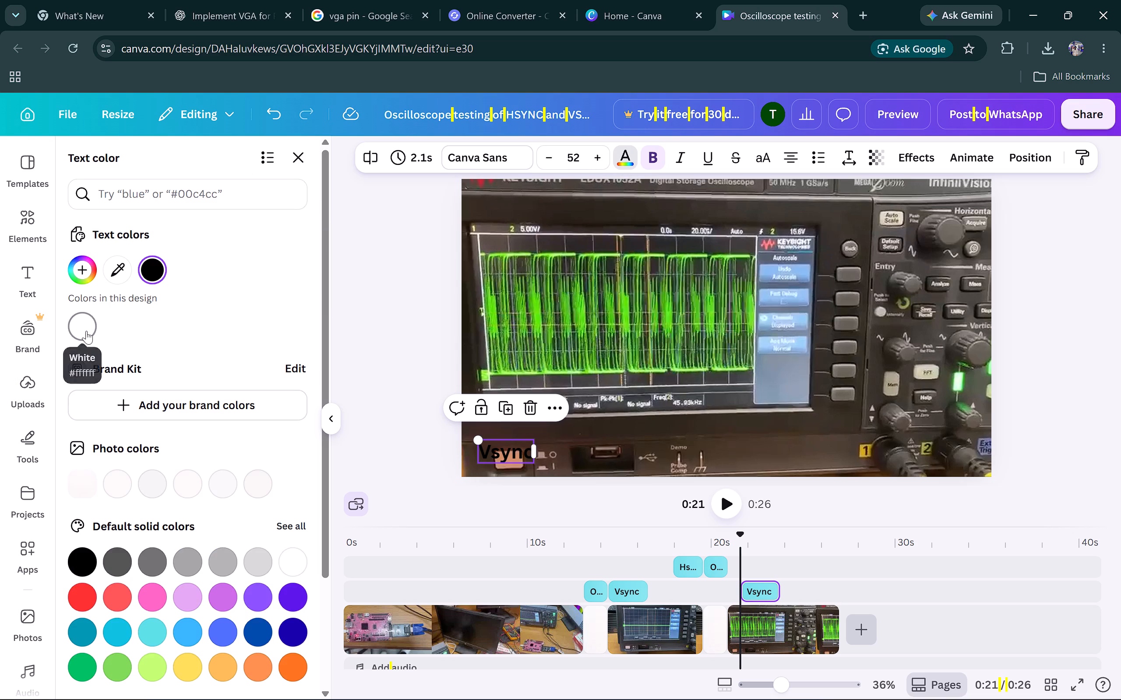
pyautogui.click(315, 334)
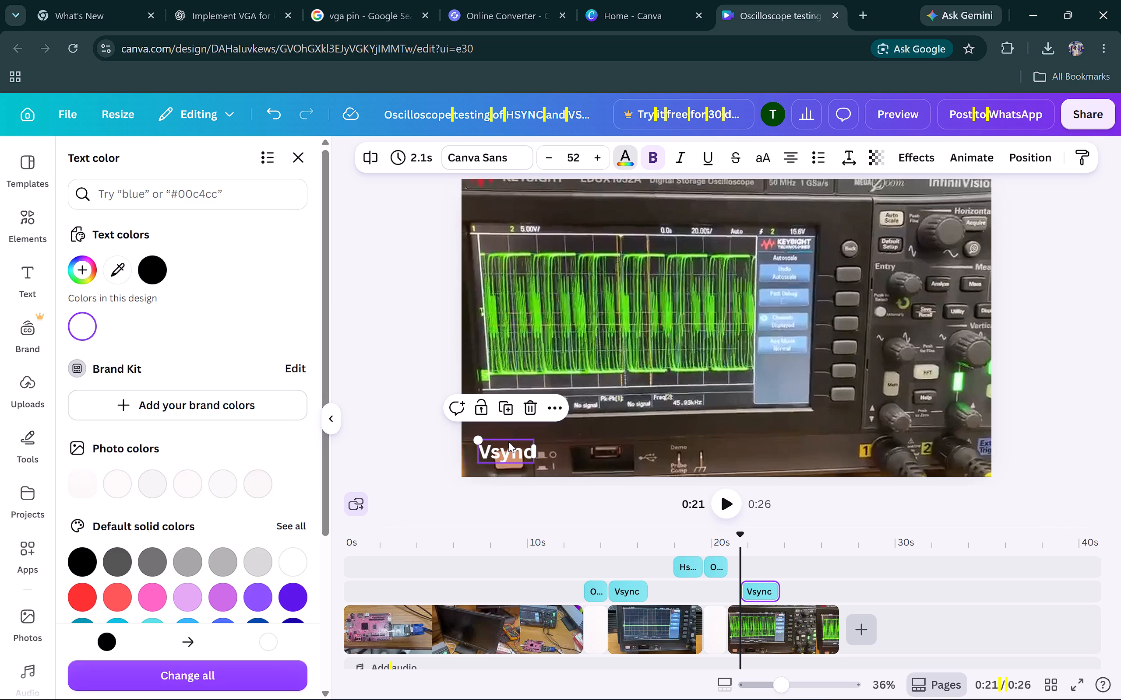
pyautogui.moveTo(508, 441); pyautogui.dragTo(504, 423)
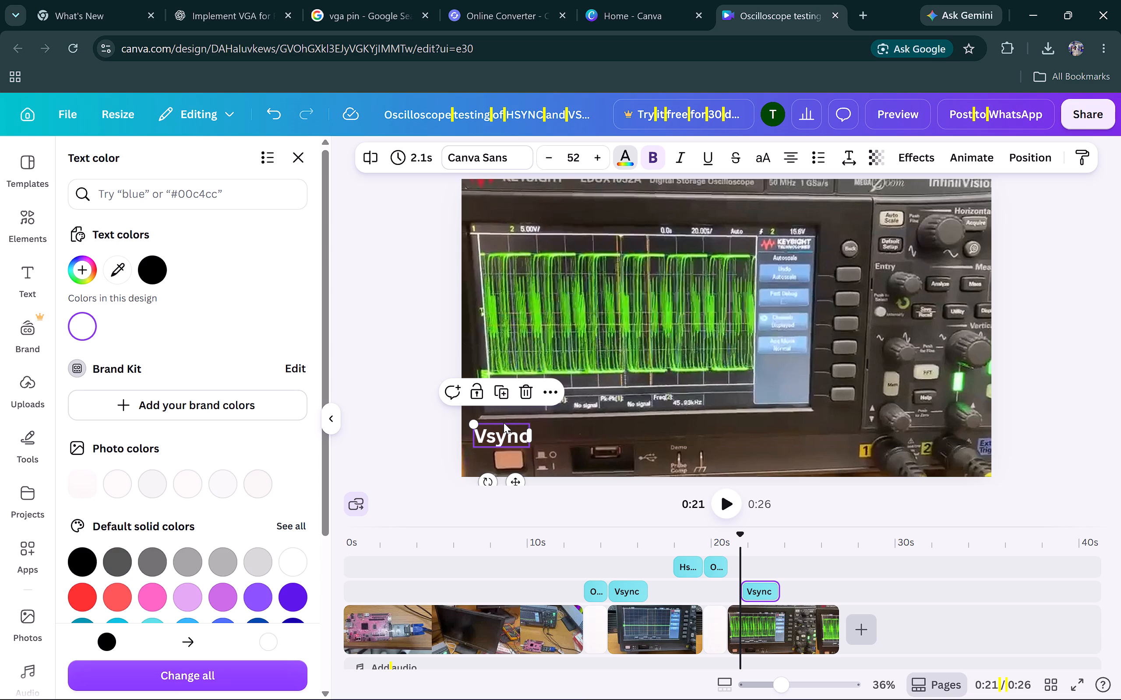
# Play back the video from the after-IC title to the end to check the timing of the white Vsync label.
pyautogui.click(788, 594)
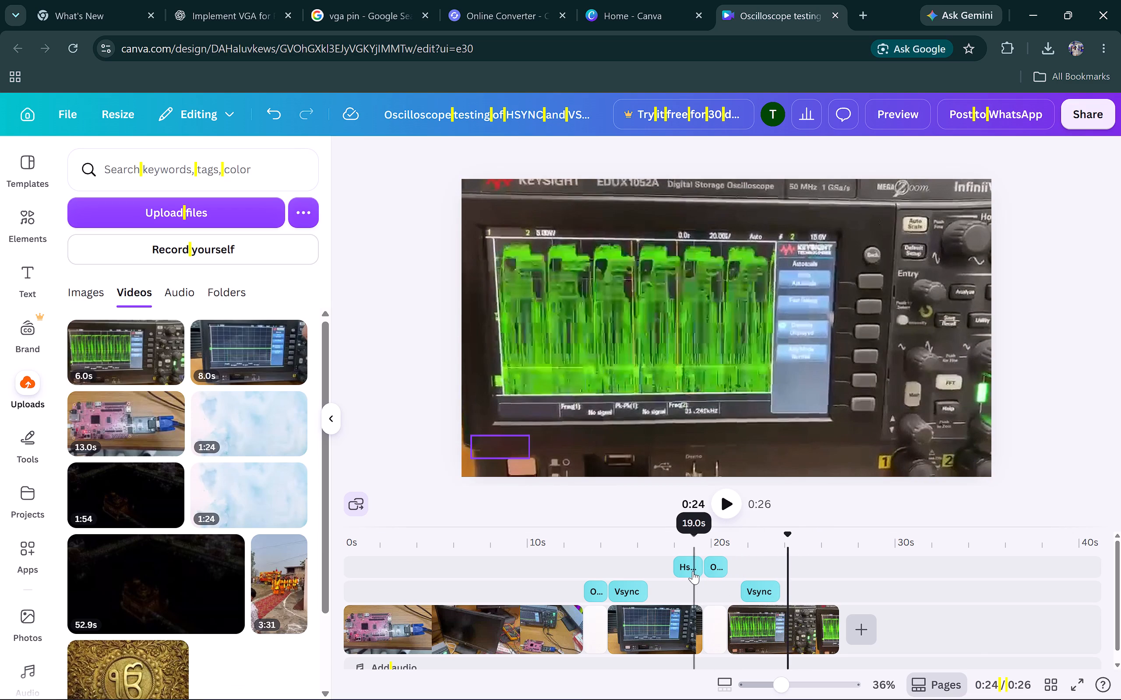
pyautogui.click(691, 571)
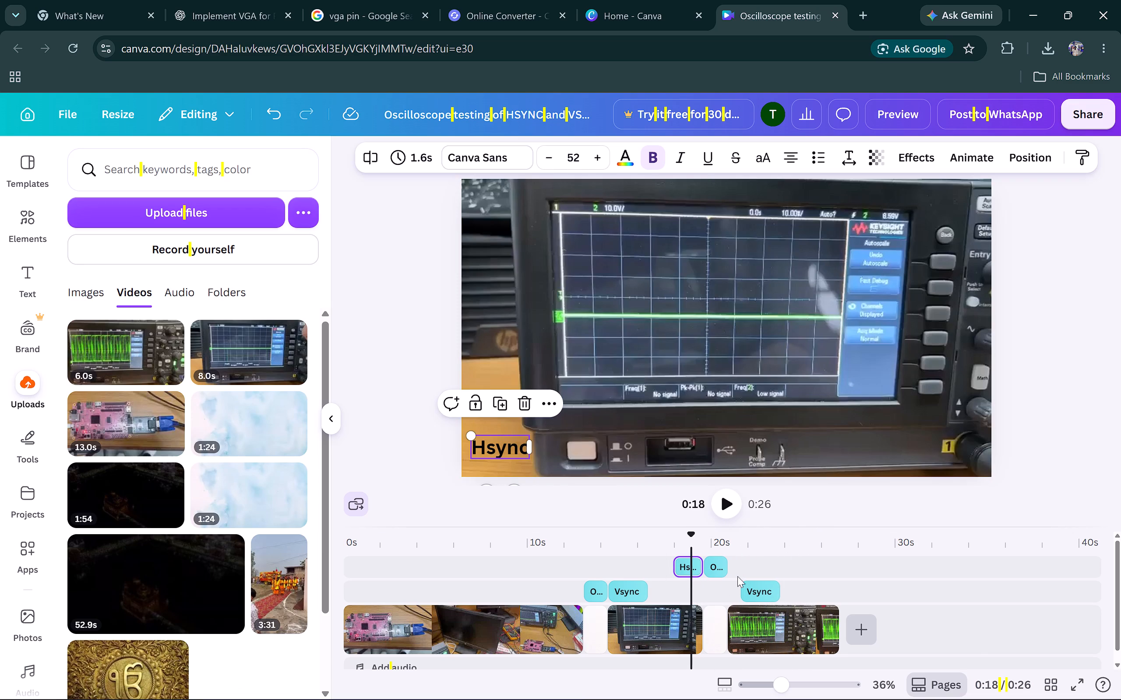
pyautogui.click(726, 593)
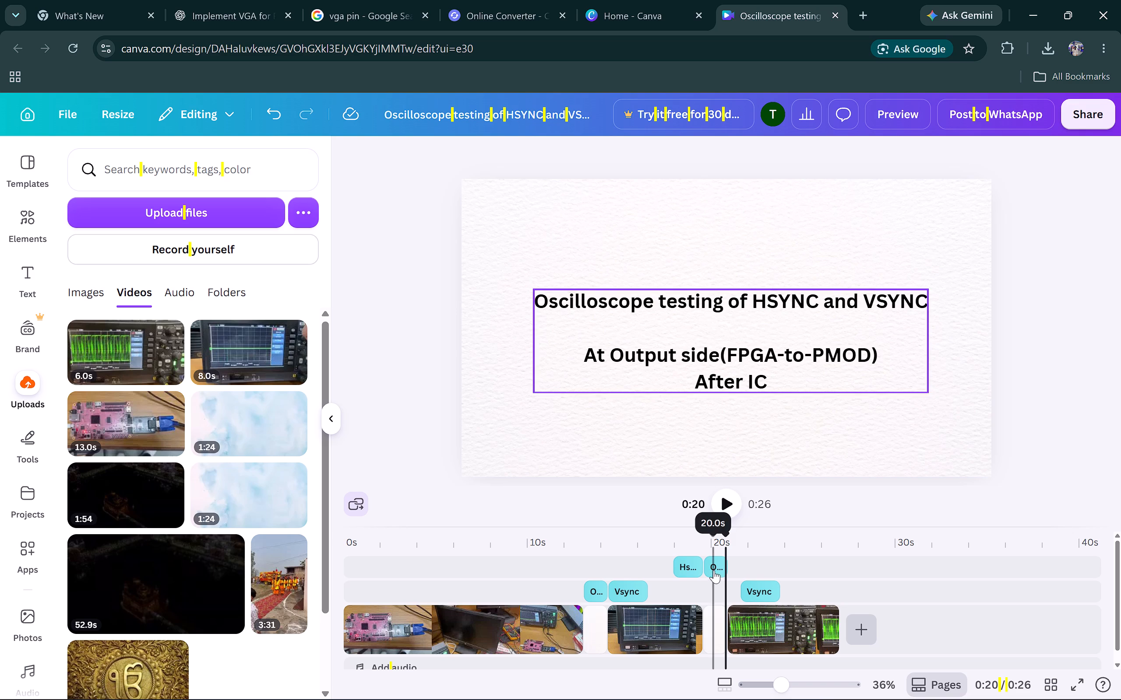
pyautogui.click(724, 514)
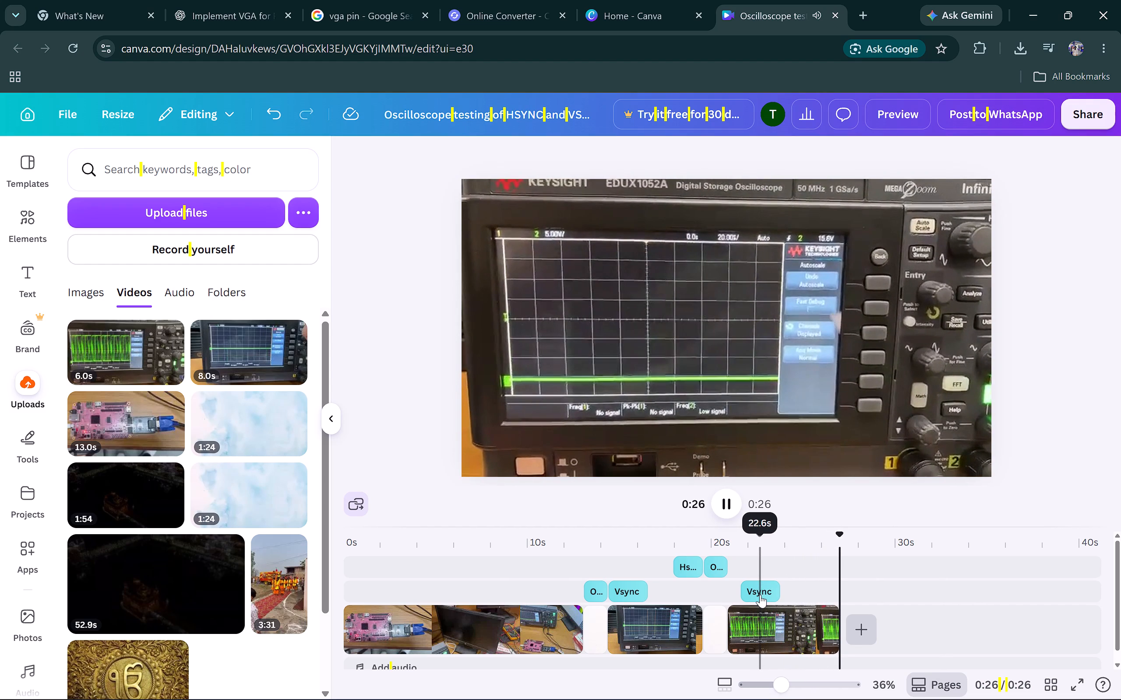
# Move the white Vsync label to the end of the last oscilloscope clip and shorten it to 2.0 s.
pyautogui.click(760, 595)
pyautogui.moveTo(760, 595); pyautogui.dragTo(800, 594)
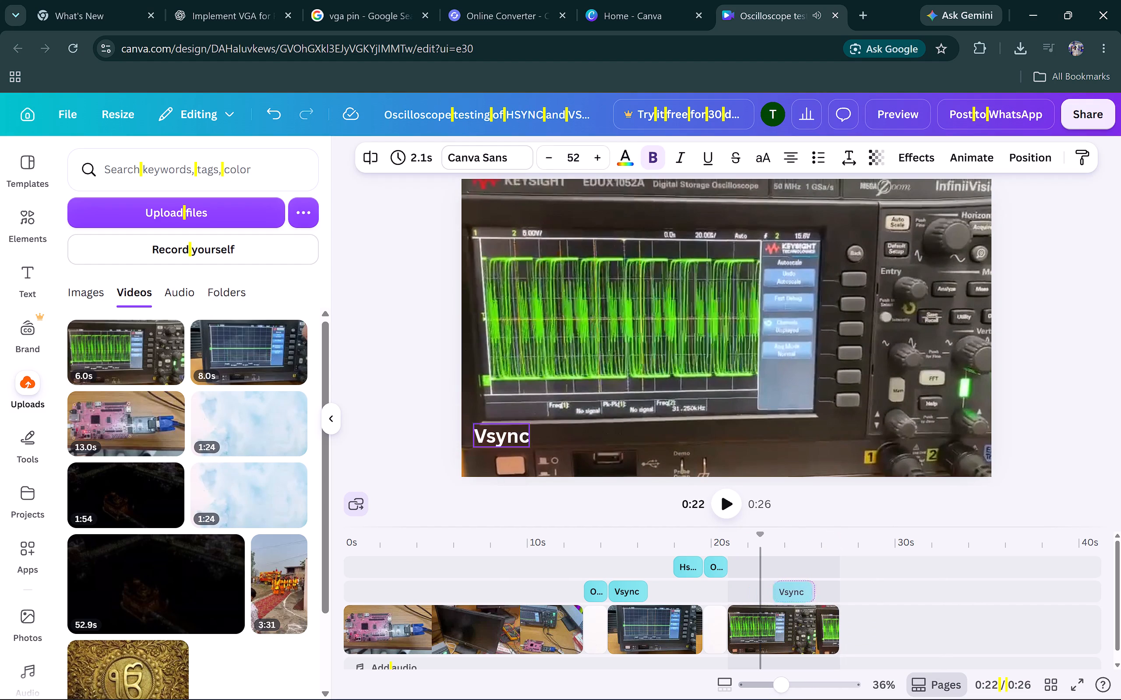
pyautogui.moveTo(800, 594); pyautogui.dragTo(814, 596)
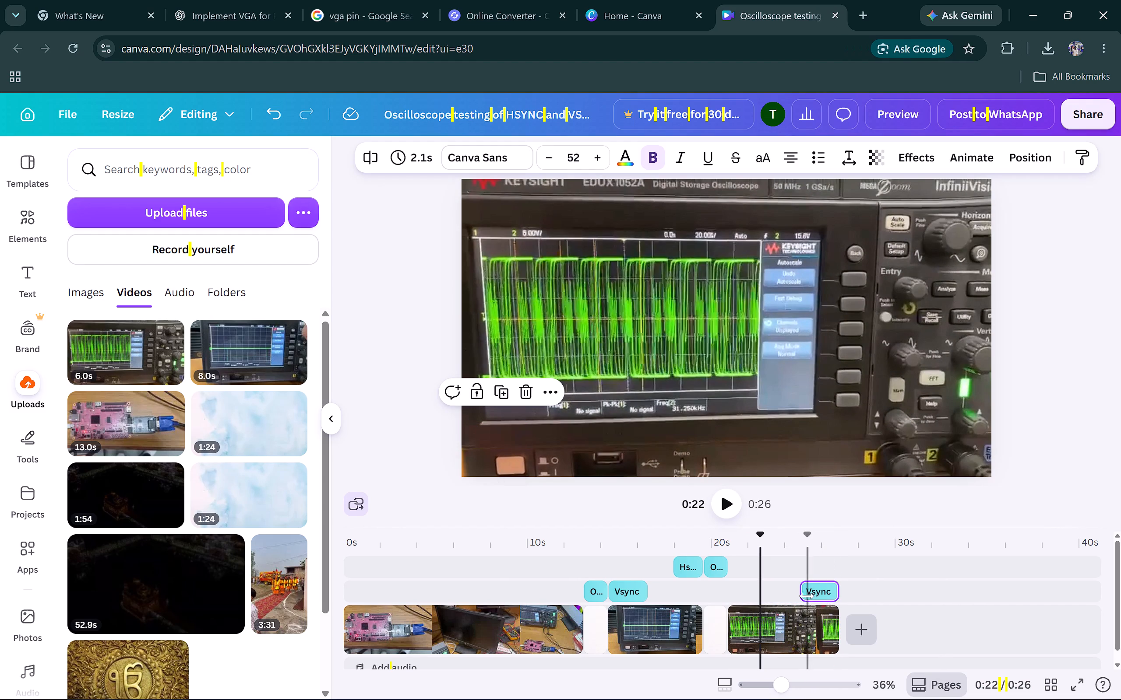
pyautogui.click(804, 596)
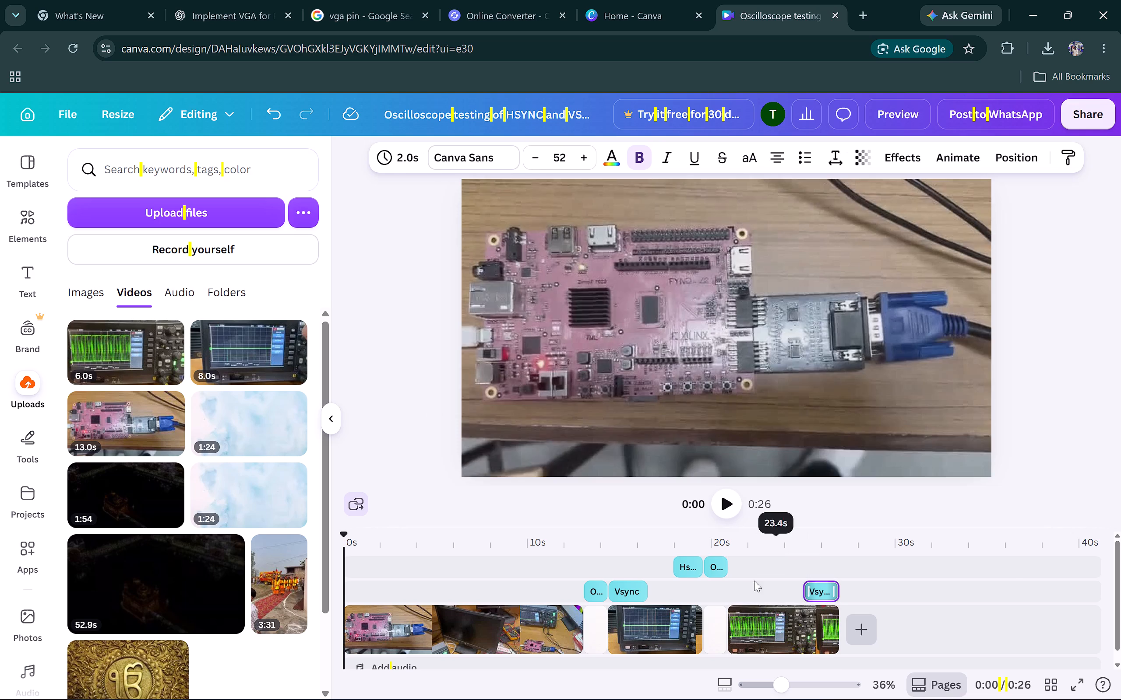
# Copy the first oscilloscope clip's Hsync label, paste it over the last oscilloscope clip and move it to start at about 22 s.
pyautogui.click(692, 569)
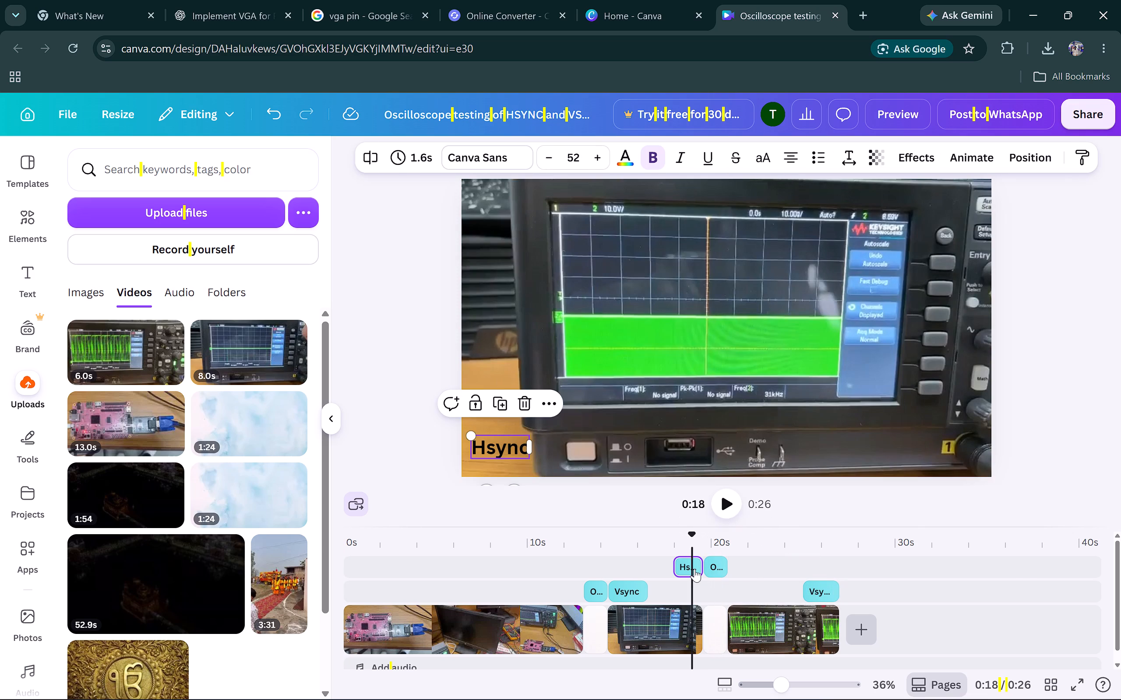
pyautogui.hotkey('ctrl', 'c')
pyautogui.click(716, 567)
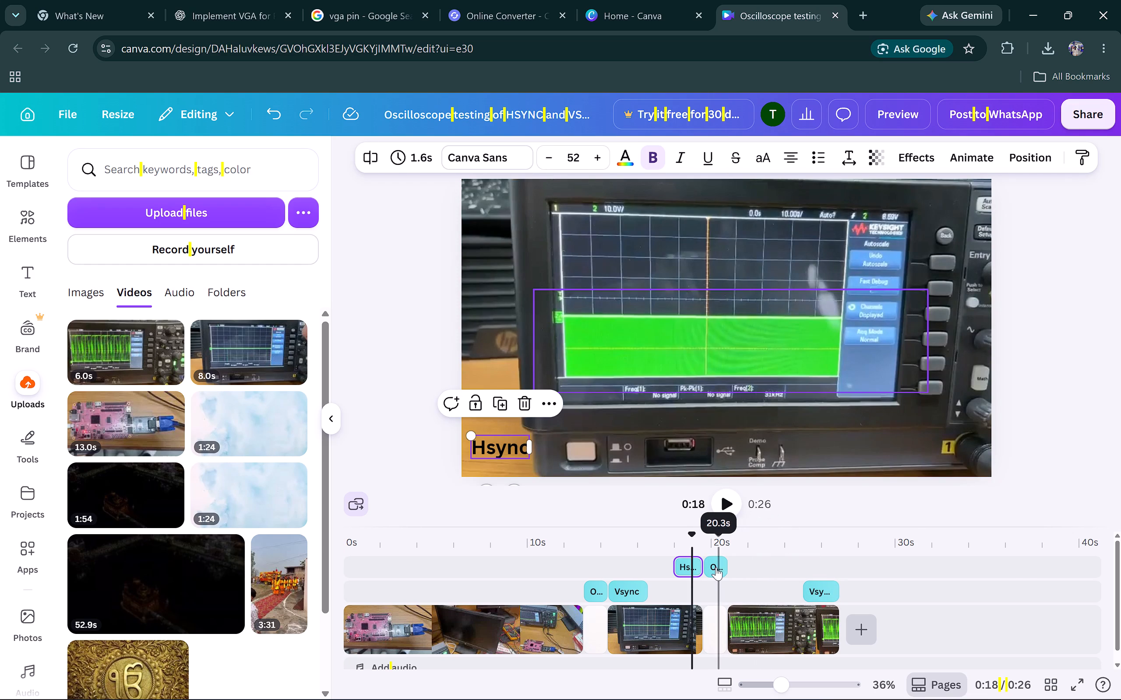
pyautogui.click(734, 517)
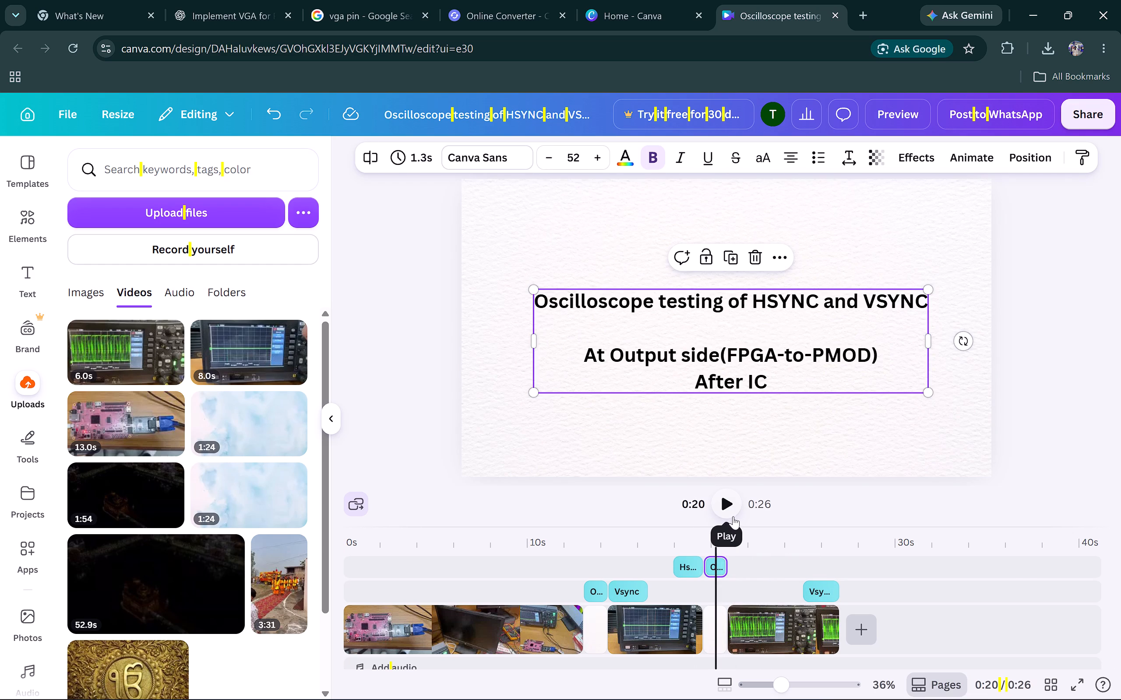
pyautogui.click(733, 515)
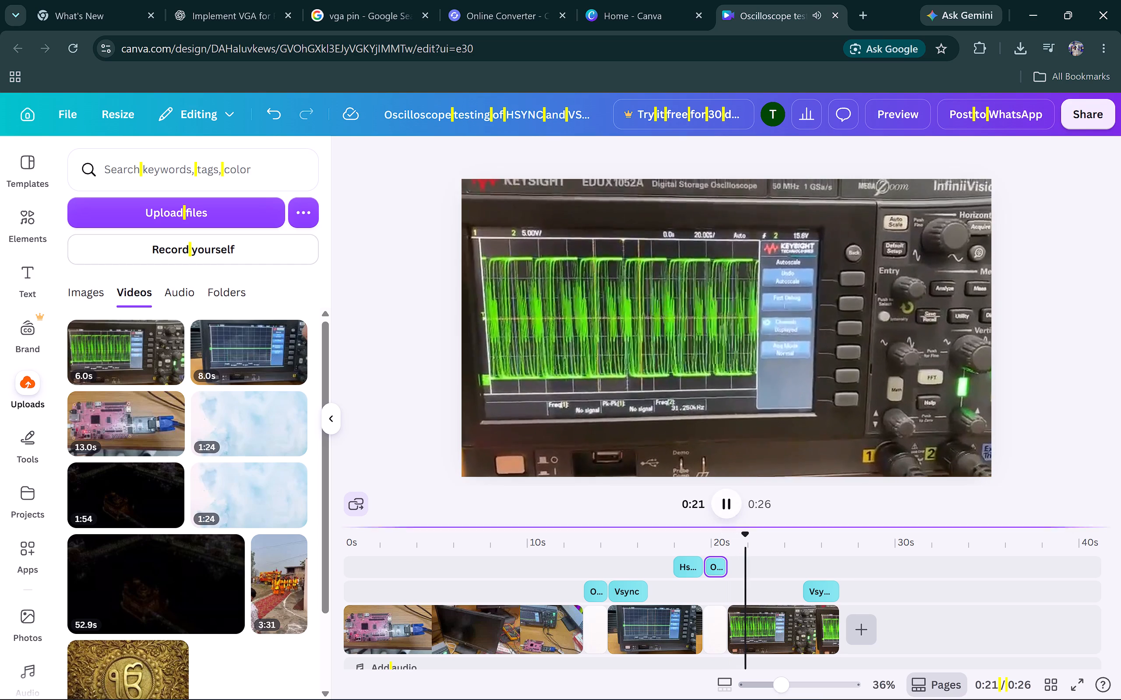
pyautogui.hotkey('ctrl', 'v')
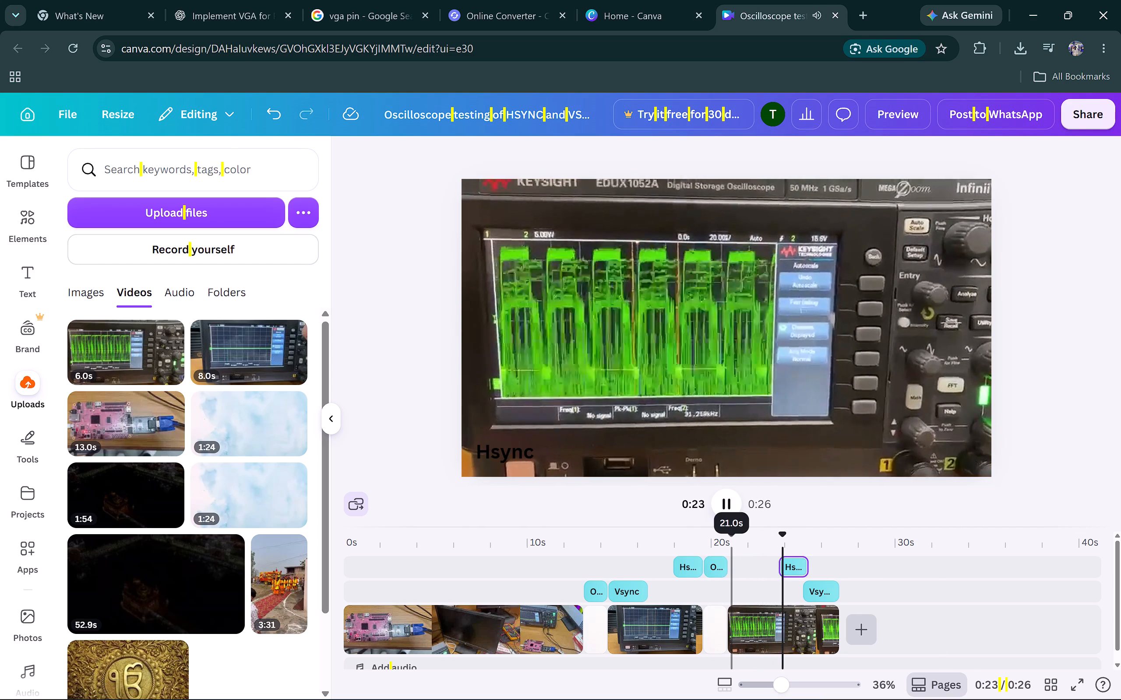
pyautogui.moveTo(791, 563); pyautogui.dragTo(760, 568)
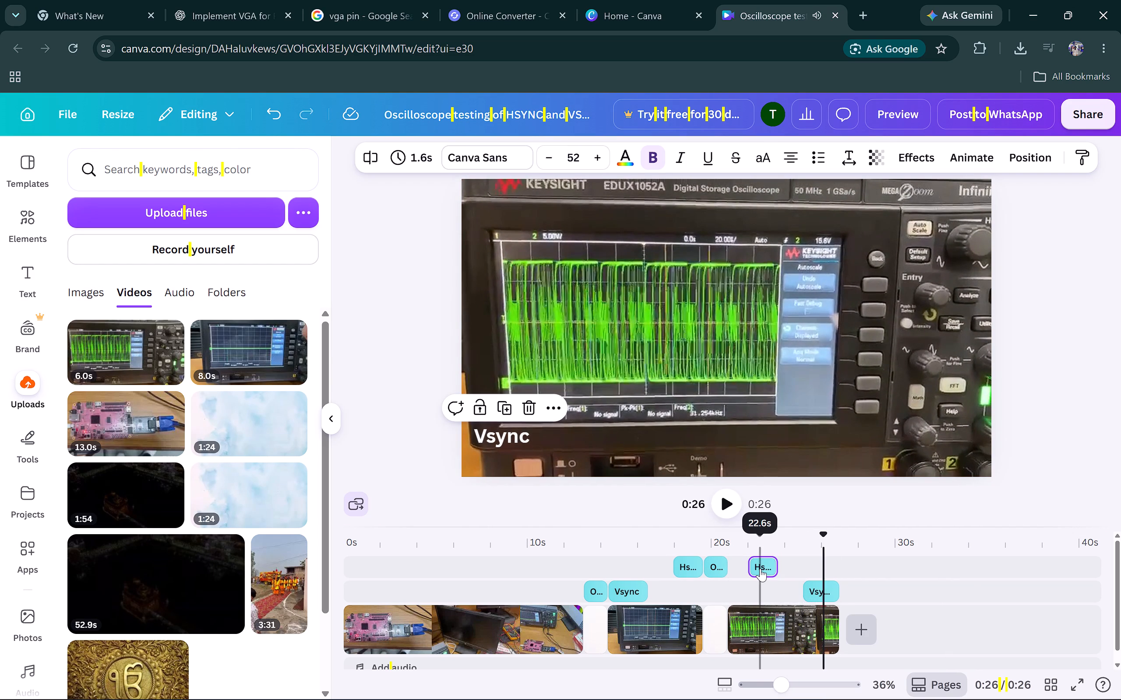
# Play back the last oscilloscope clip from about 21 s to the end to check the Hsync and Vsync label timing.
pyautogui.click(738, 552)
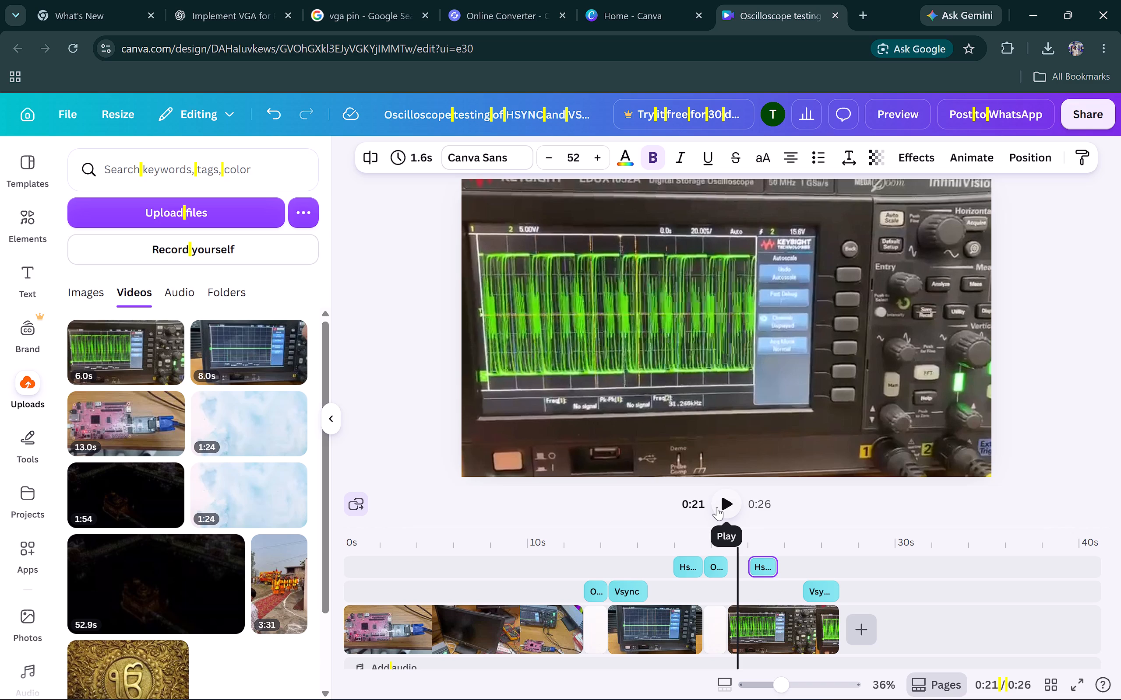
pyautogui.click(717, 507)
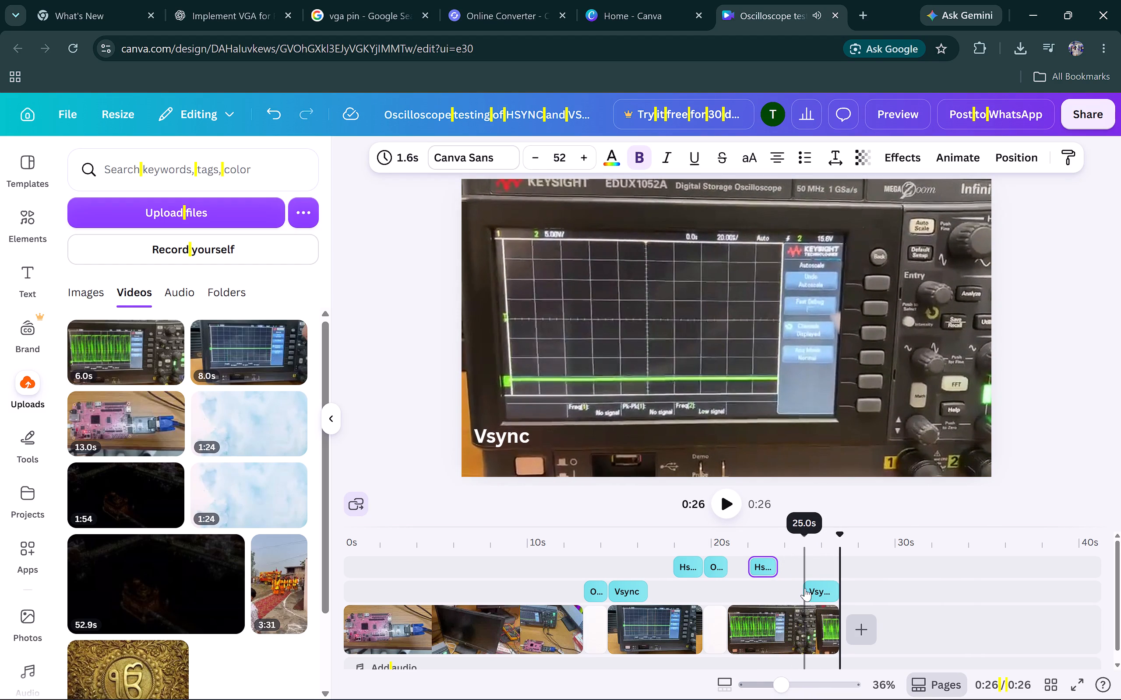
# Extend the start of the last oscilloscope clip's Vsync label back to about 24 s.
pyautogui.click(811, 588)
pyautogui.moveTo(810, 588); pyautogui.dragTo(793, 585)
# Play back the last oscilloscope clip from about 21 s to the end to check the label timing.
pyautogui.click(735, 562)
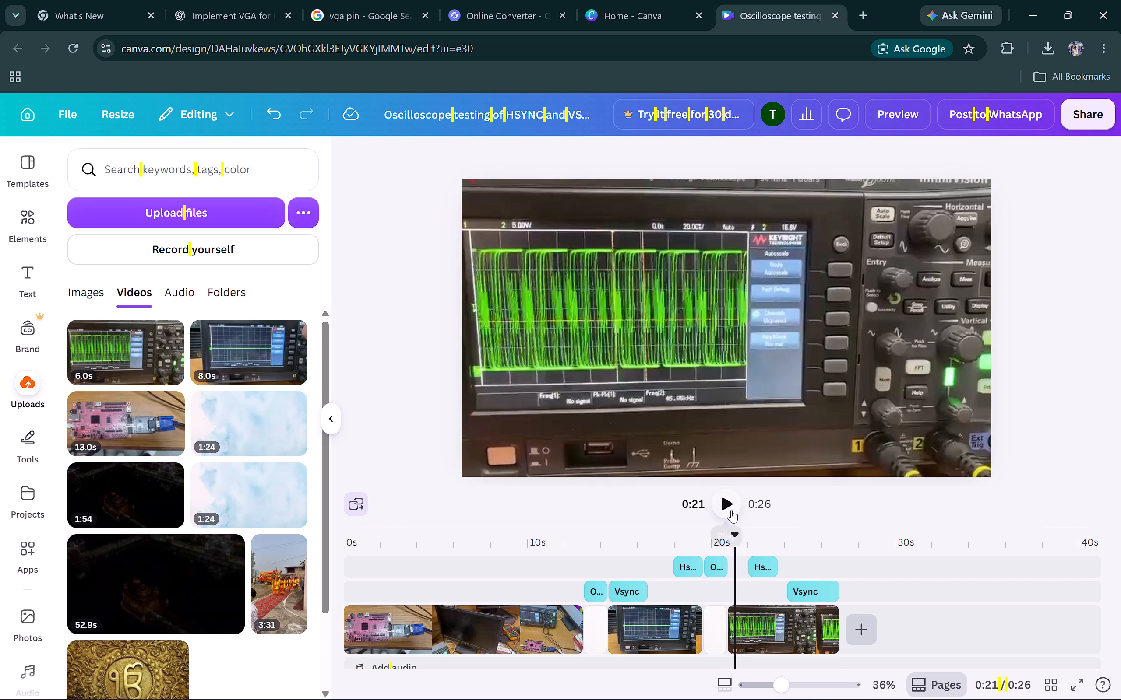
pyautogui.click(731, 510)
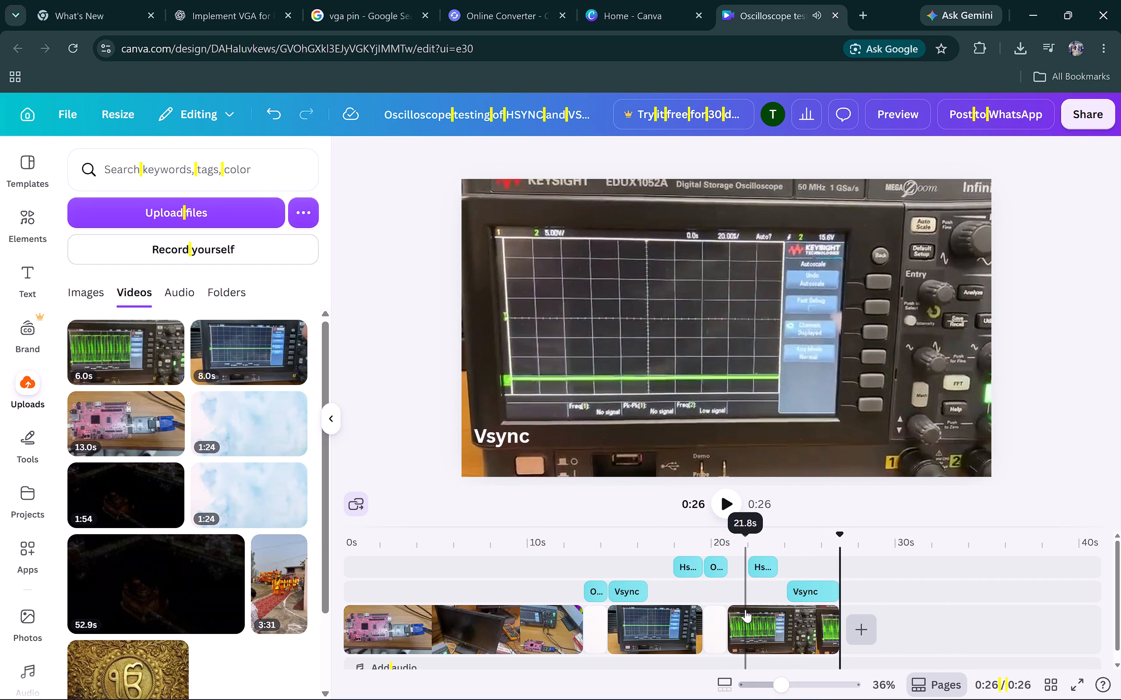
pyautogui.click(399, 269)
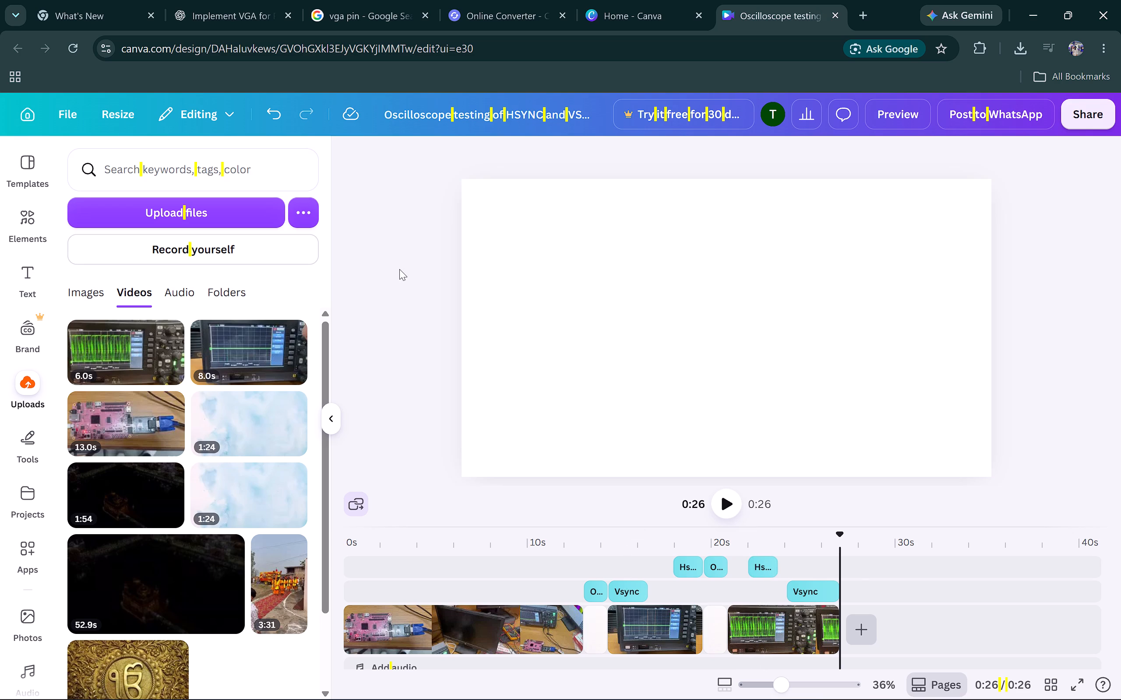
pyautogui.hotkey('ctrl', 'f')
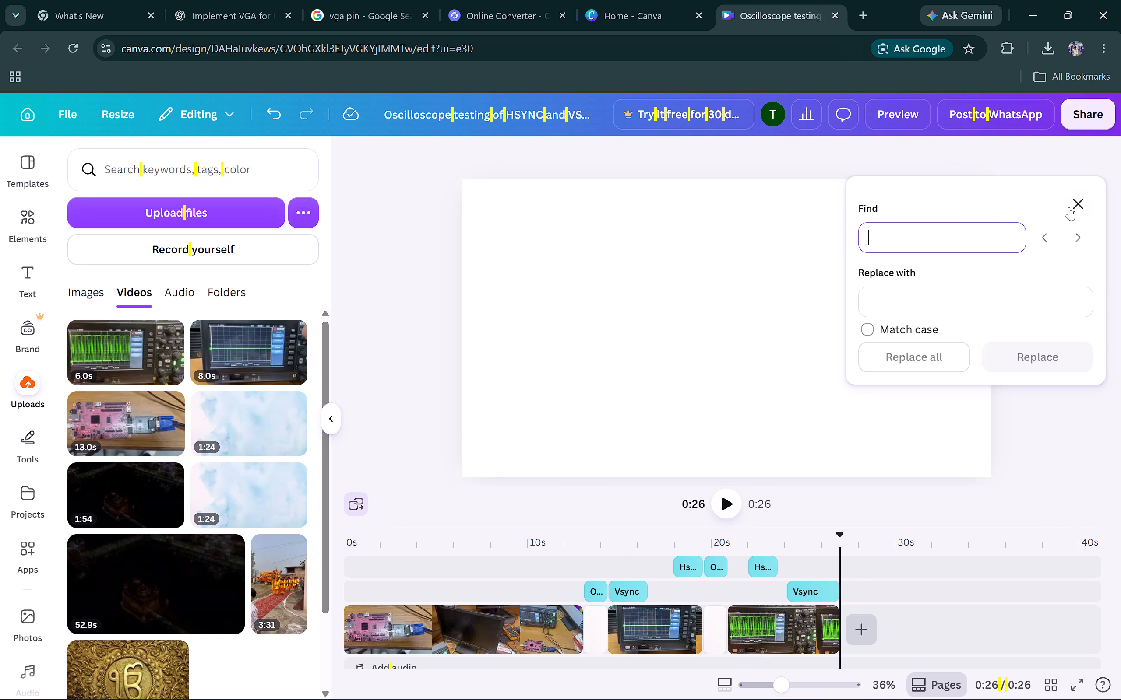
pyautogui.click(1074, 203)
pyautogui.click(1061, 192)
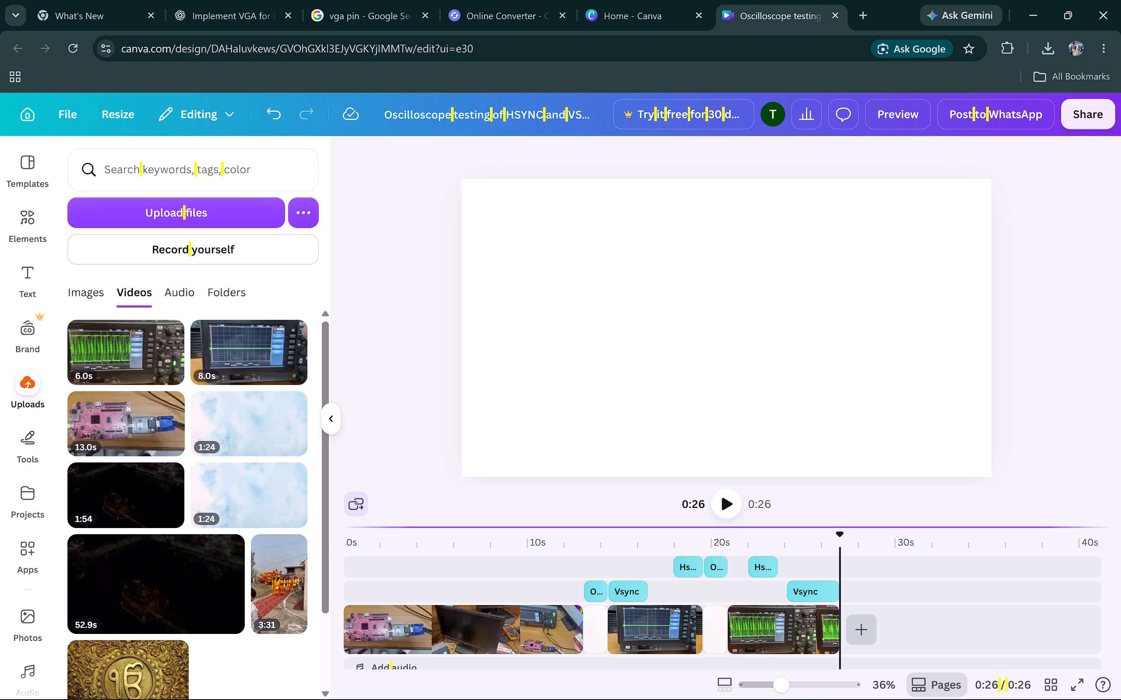
# Play the video from the start through the before-IC title and trim the end of the opening hardware clip to 12.1 s.
pyautogui.click(341, 558)
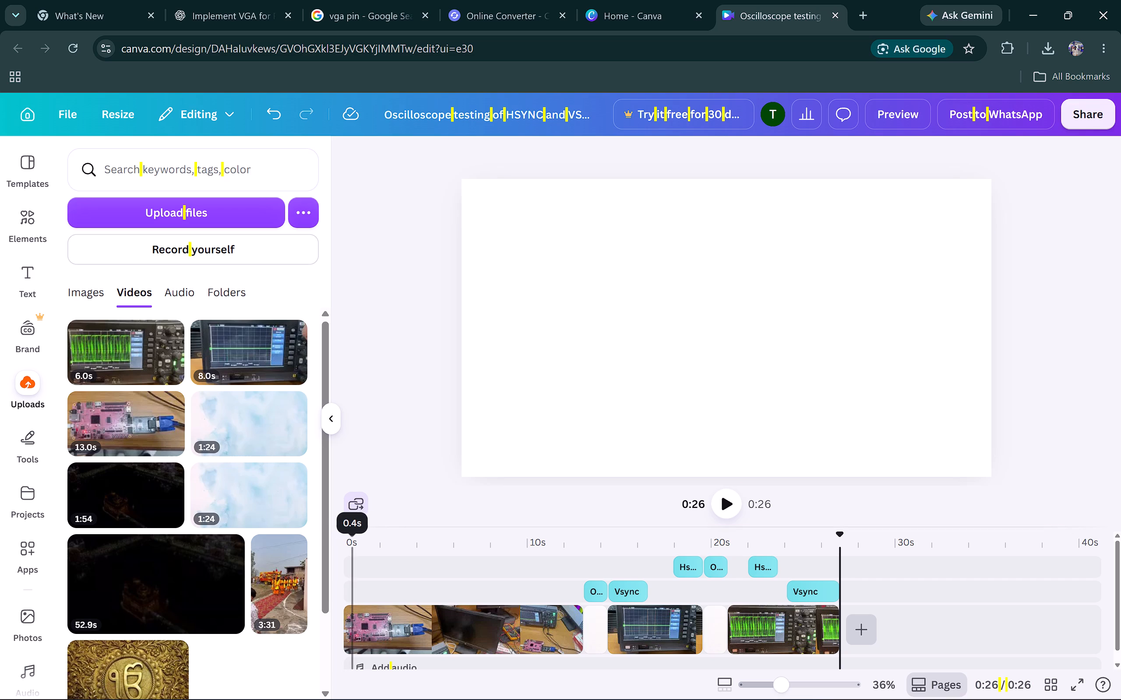
pyautogui.click(353, 546)
pyautogui.click(729, 507)
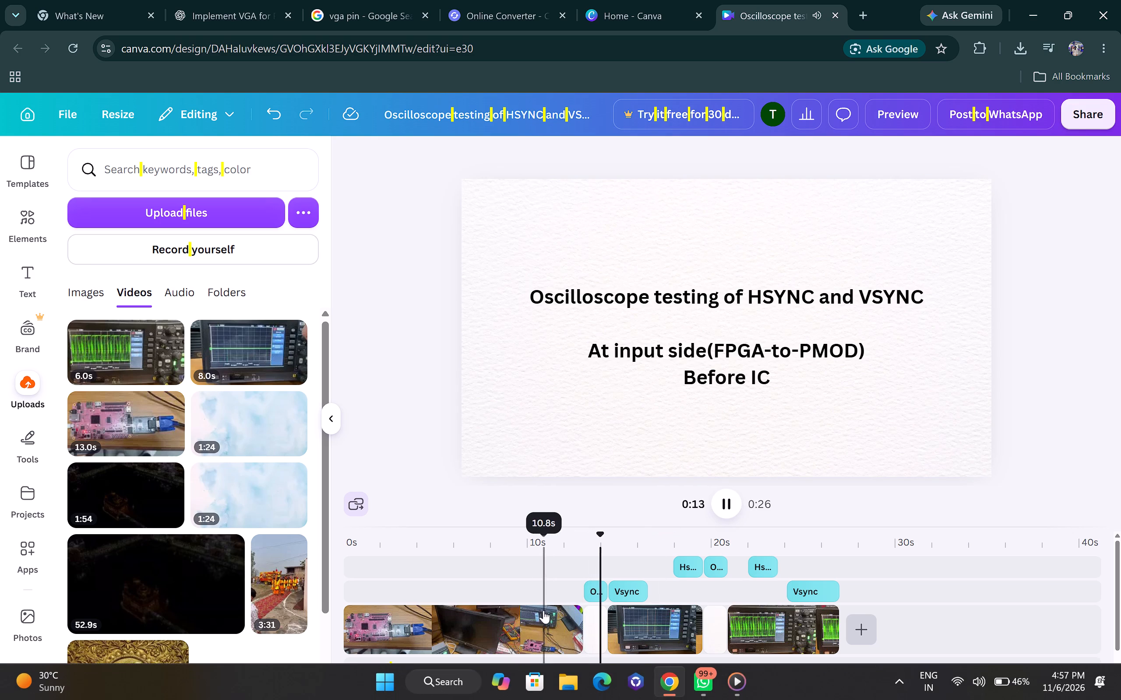
pyautogui.click(543, 610)
pyautogui.click(581, 622)
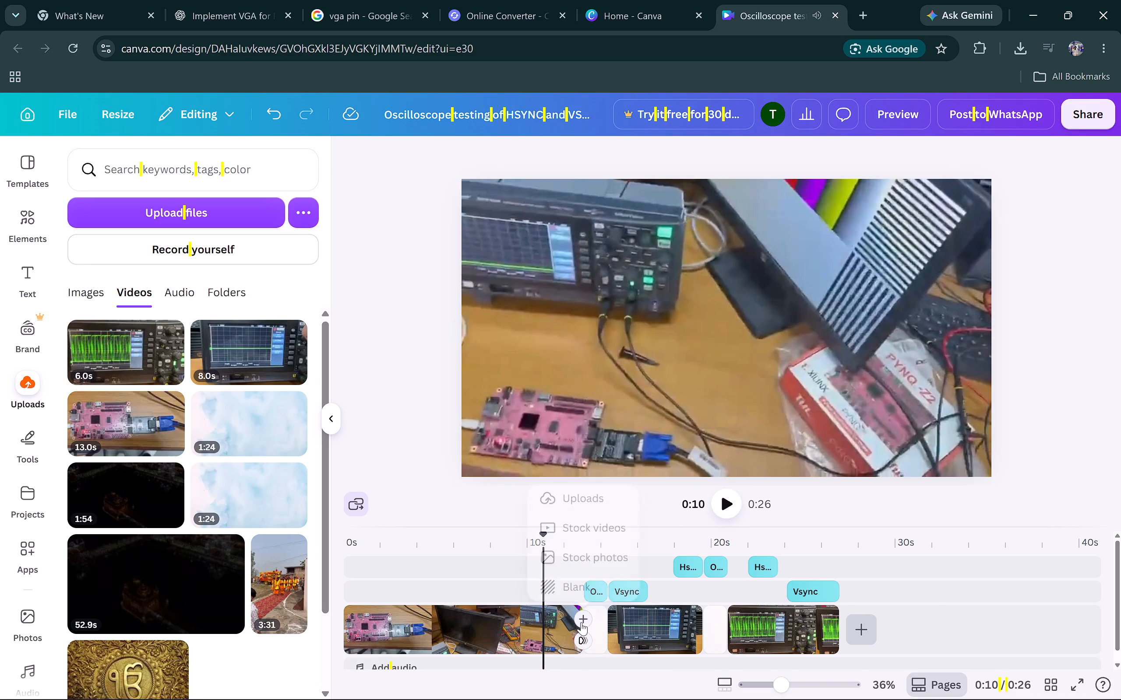
pyautogui.click(567, 627)
pyautogui.moveTo(572, 624); pyautogui.dragTo(565, 625)
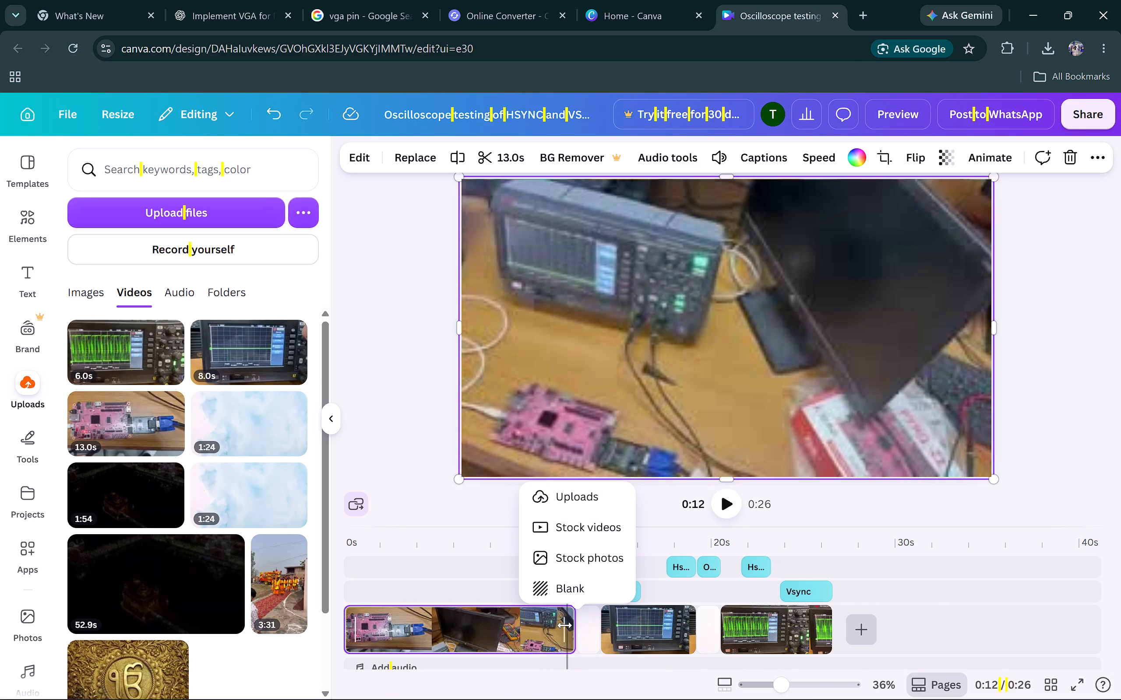
pyautogui.moveTo(565, 625); pyautogui.dragTo(560, 626)
# Play back the end of the trimmed hardware clip and the rest of the video to check cuts and label timing.
pyautogui.click(518, 626)
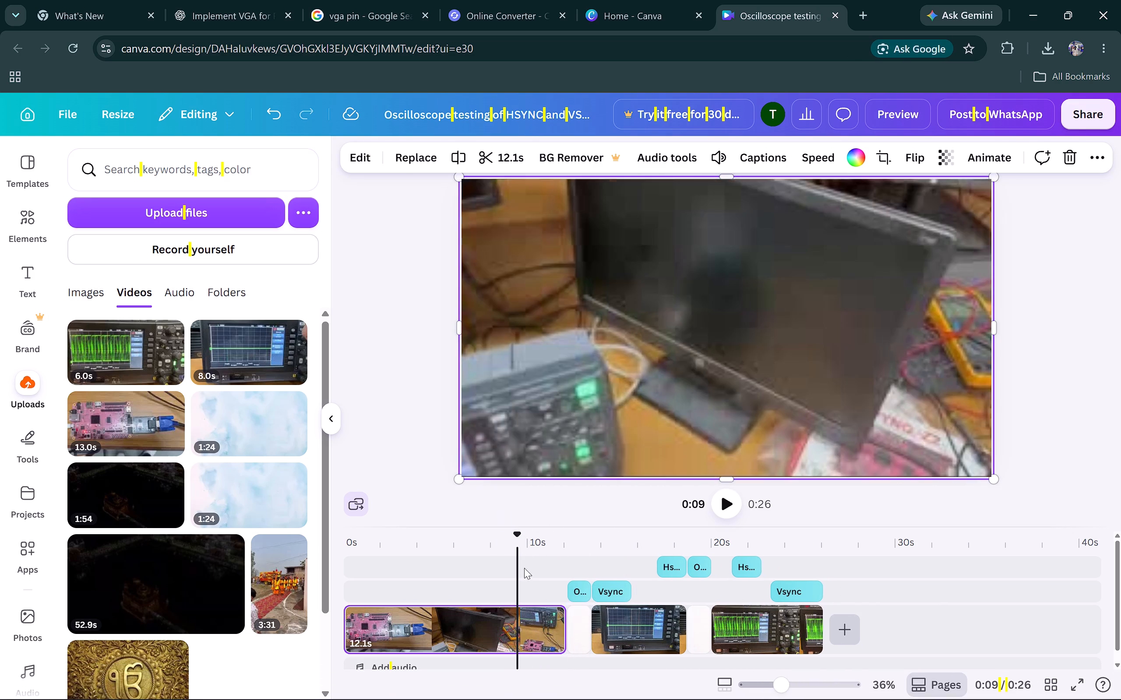
pyautogui.click(720, 511)
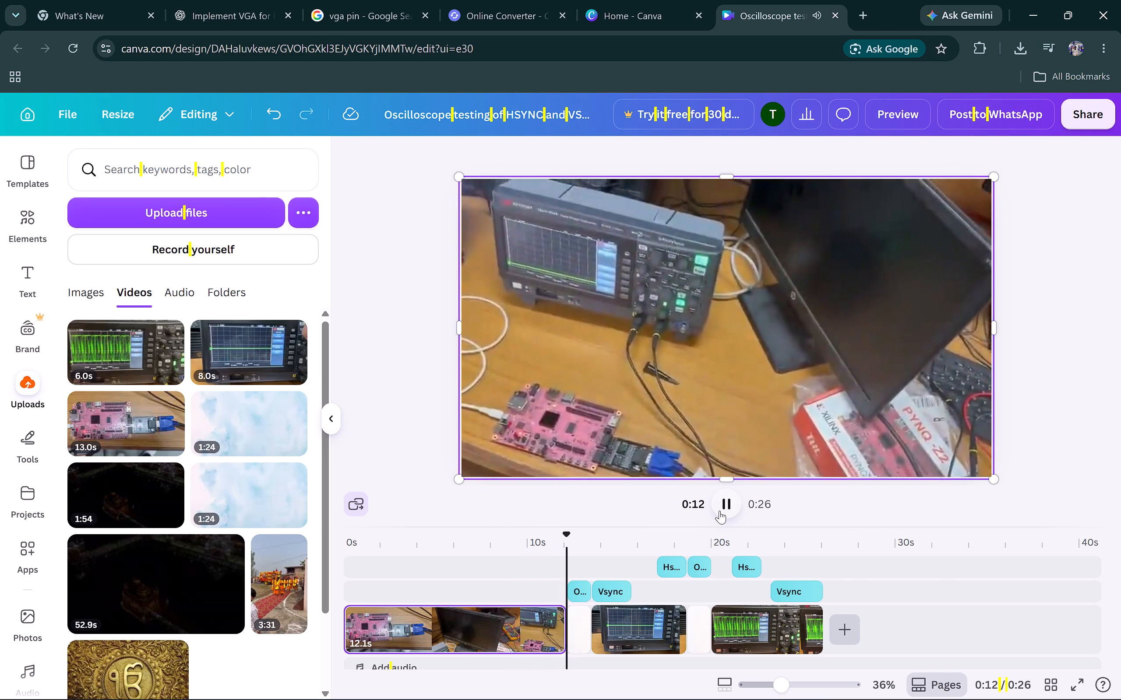
pyautogui.click(482, 576)
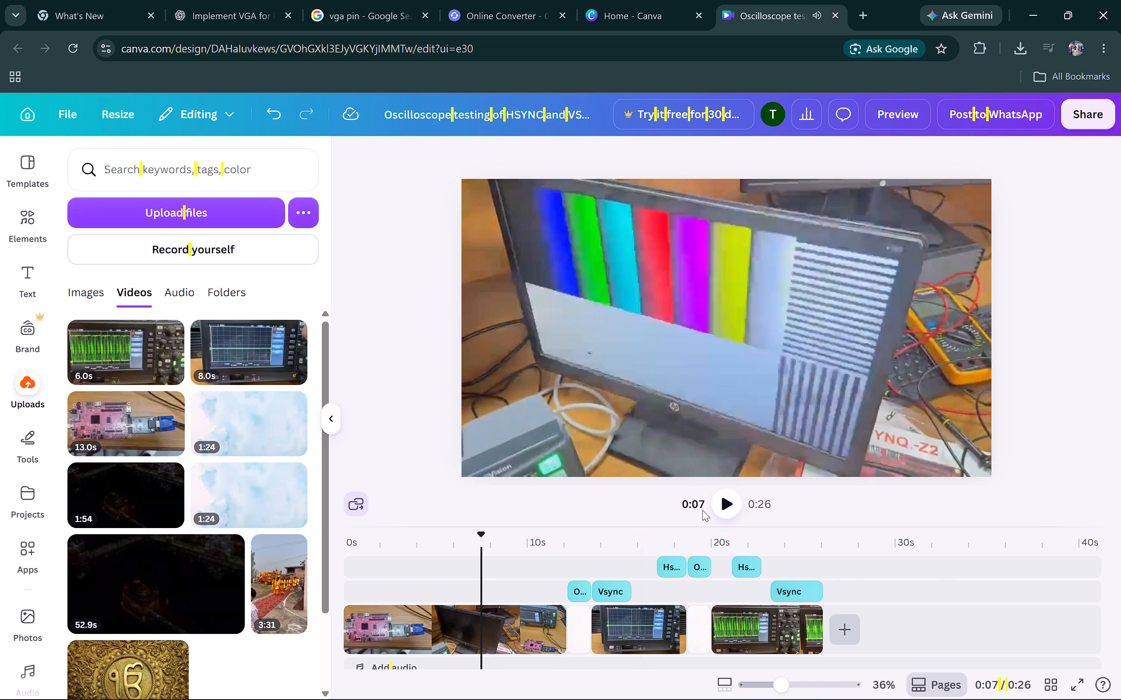
pyautogui.click(717, 504)
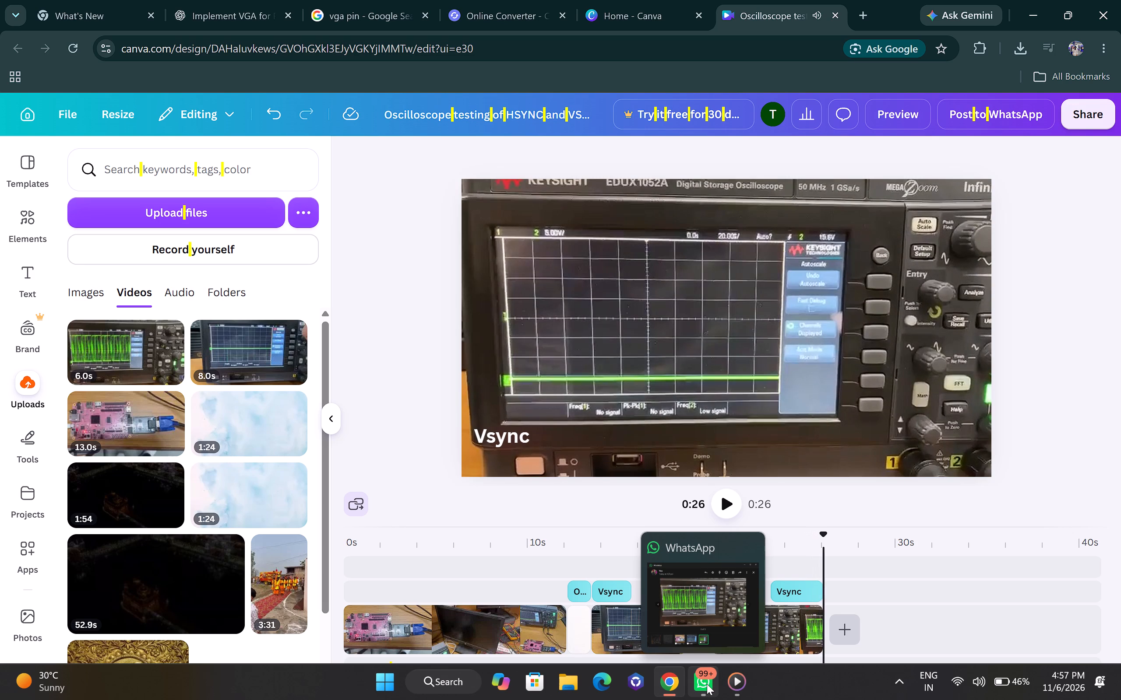
# Retime the last oscilloscope clip's Hsync label to run 1.6 s from about 20.5 s, playing the clip back between adjustments.
pyautogui.click(753, 566)
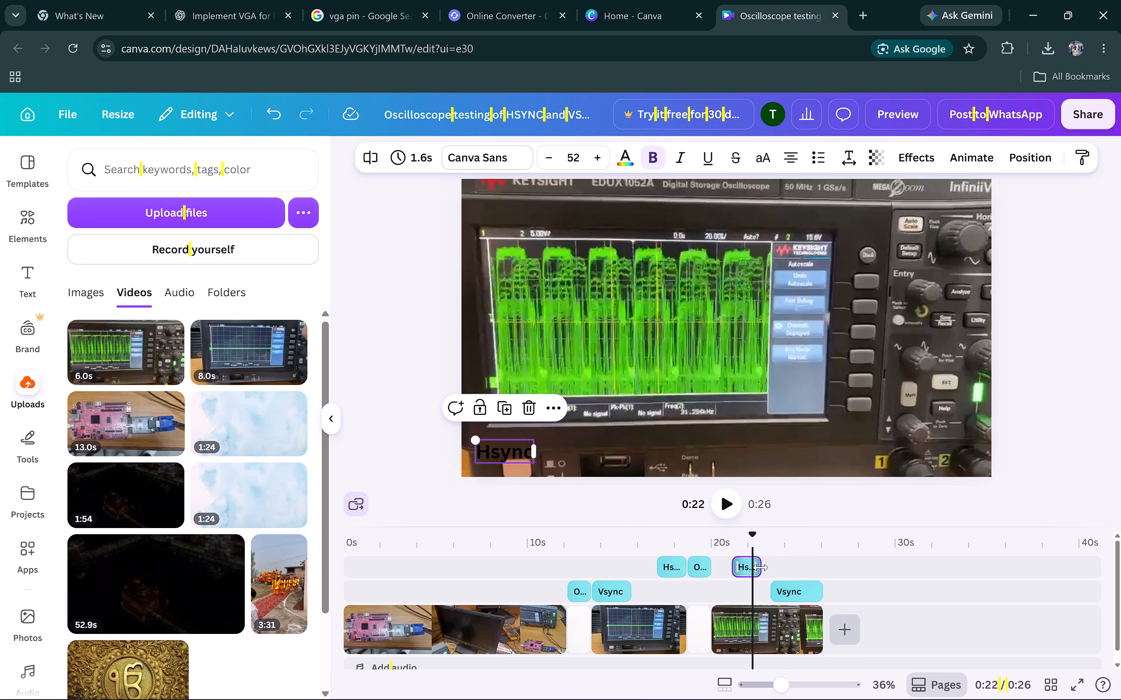
pyautogui.moveTo(761, 567); pyautogui.dragTo(756, 567)
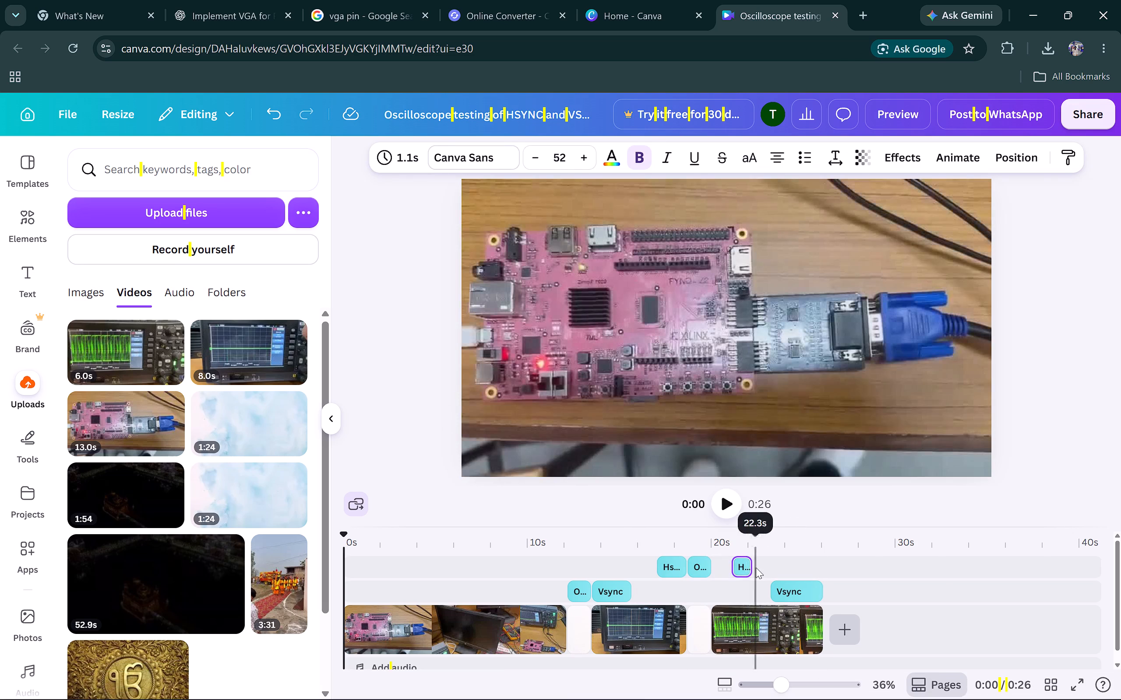
pyautogui.click(719, 567)
pyautogui.click(727, 520)
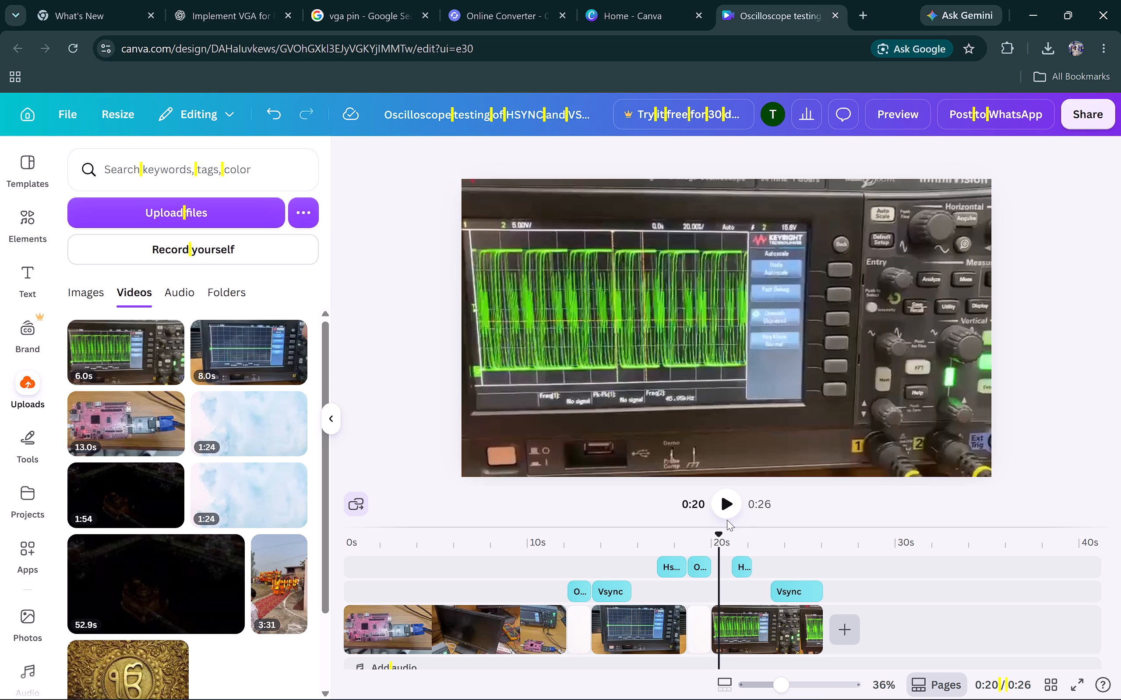
pyautogui.click(727, 514)
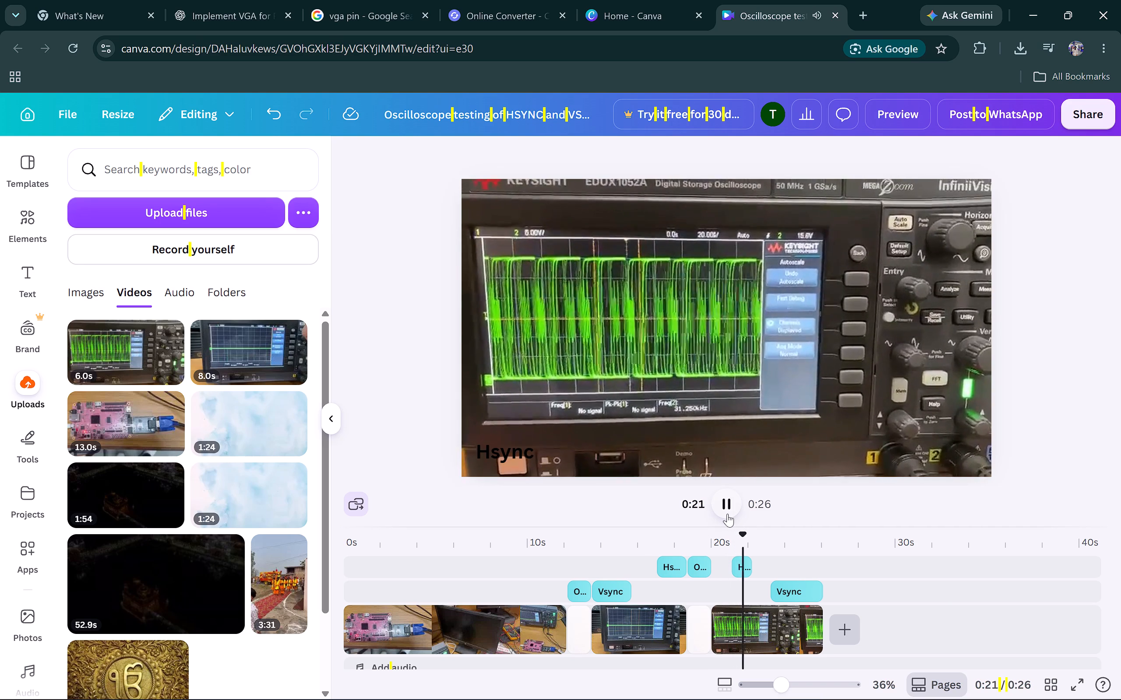
pyautogui.click(703, 551)
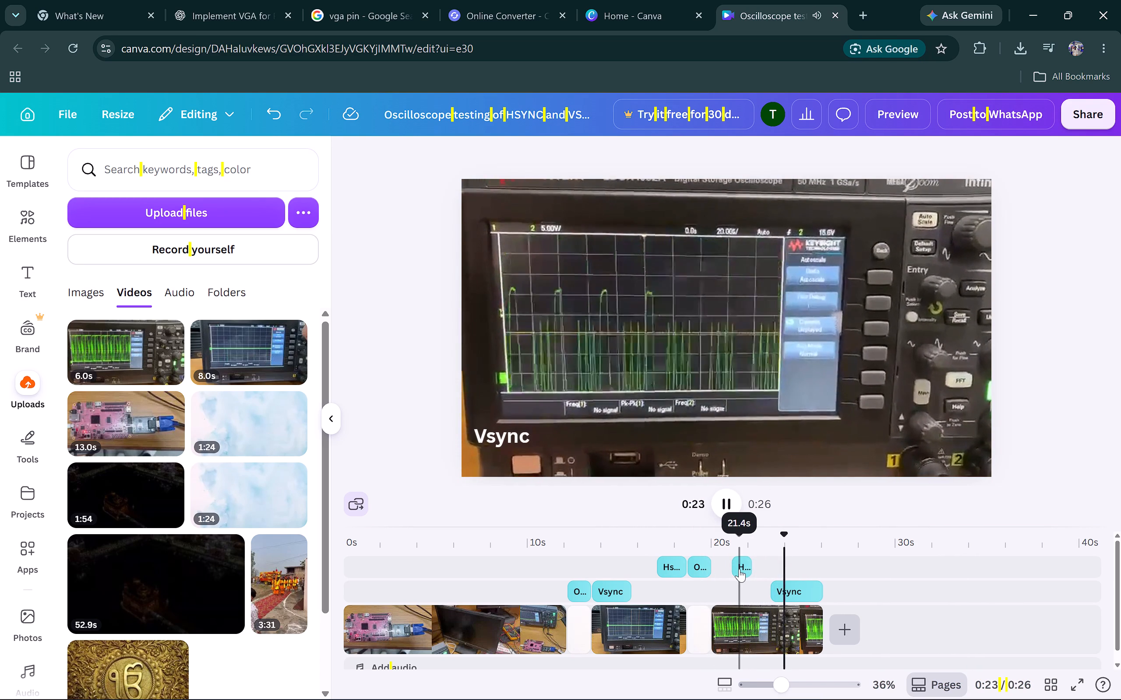
pyautogui.click(739, 569)
pyautogui.moveTo(734, 567); pyautogui.dragTo(732, 567)
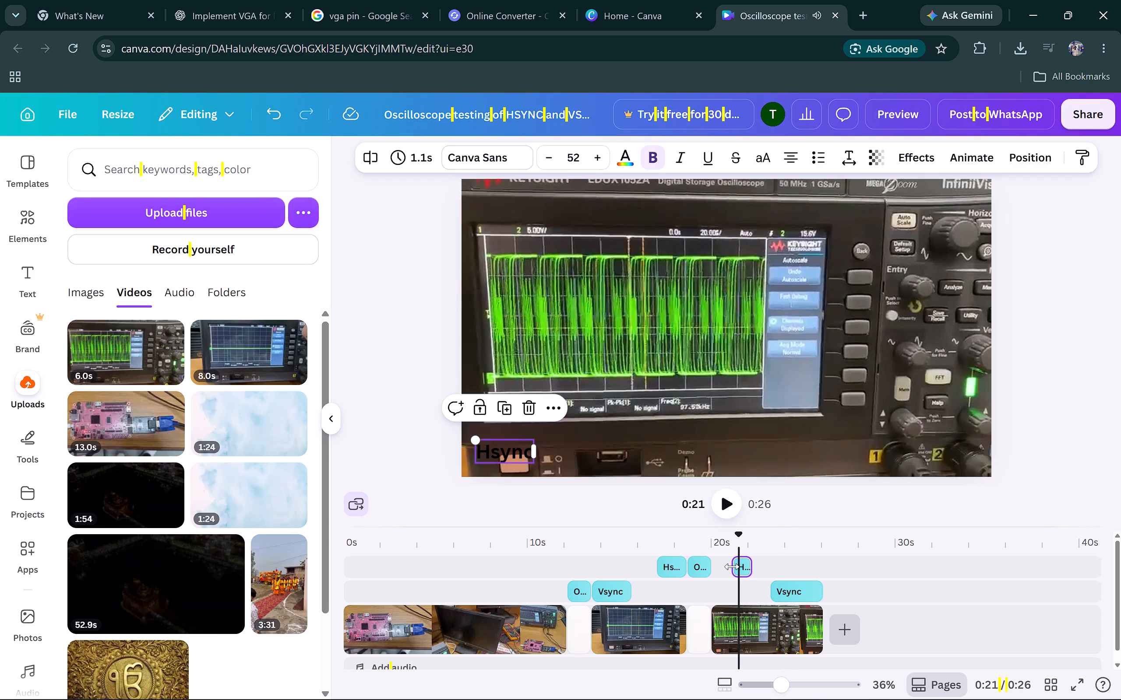
pyautogui.moveTo(732, 567); pyautogui.dragTo(724, 567)
# Play back the video from about 18 s to the end to check the Hsync and Vsync label timing.
pyautogui.click(687, 546)
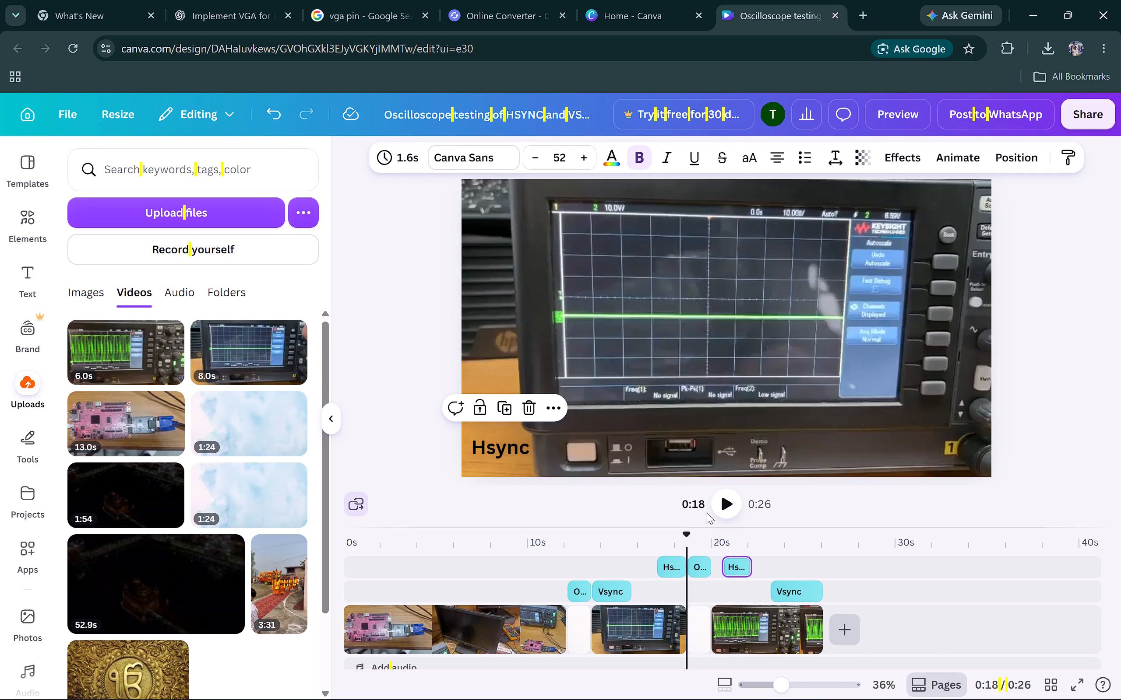
pyautogui.click(720, 507)
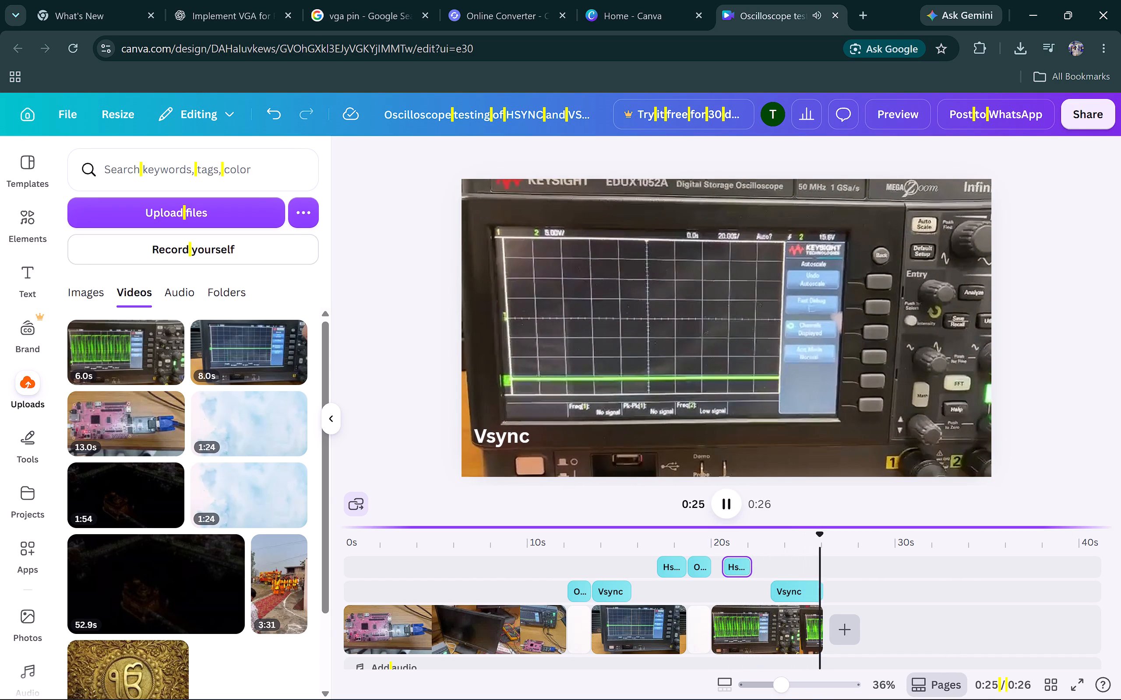
pyautogui.click(1120, 214)
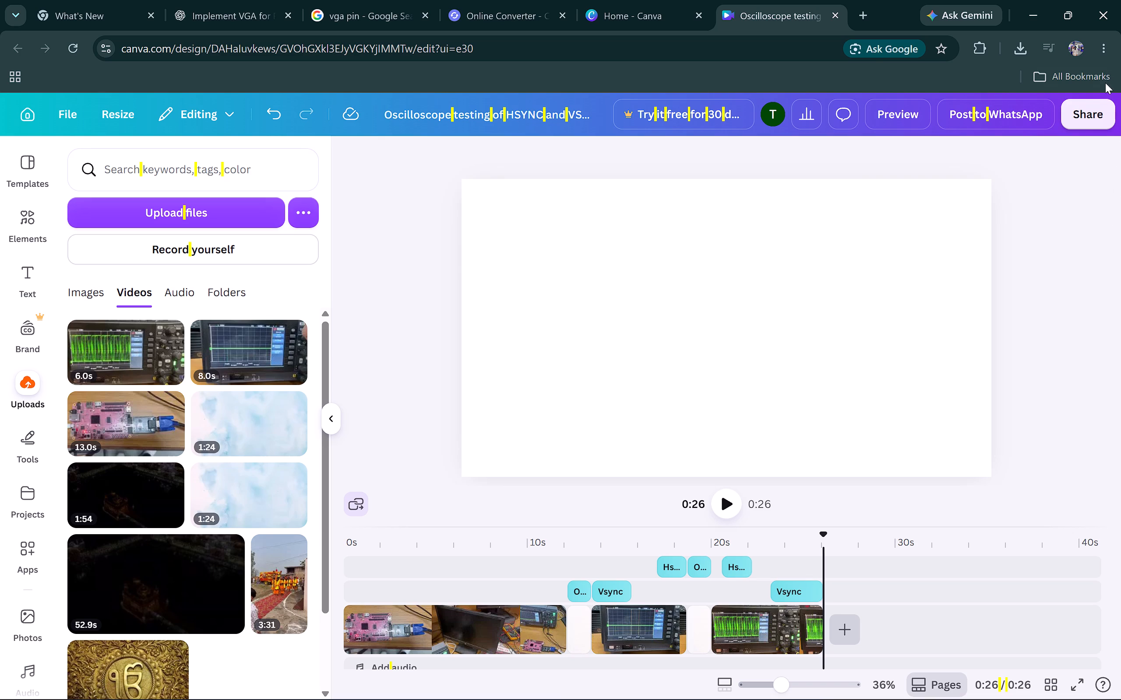
# Open the download settings for the design as MP4 Video and try to set the quality to 720p.
pyautogui.click(1092, 99)
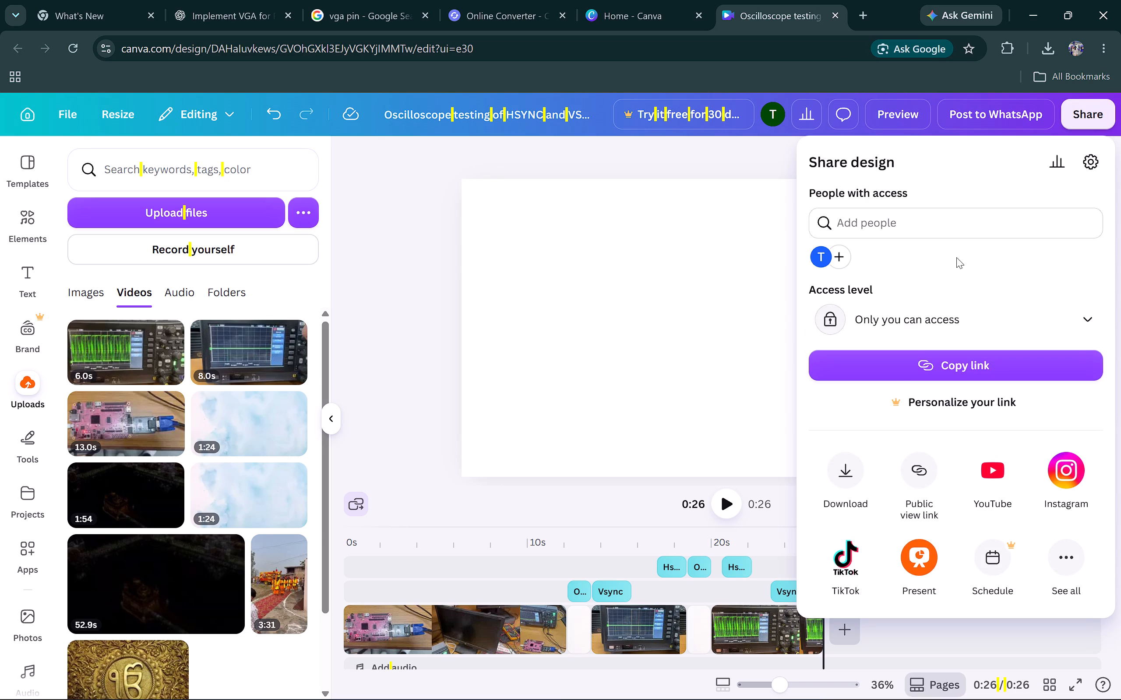
pyautogui.click(833, 477)
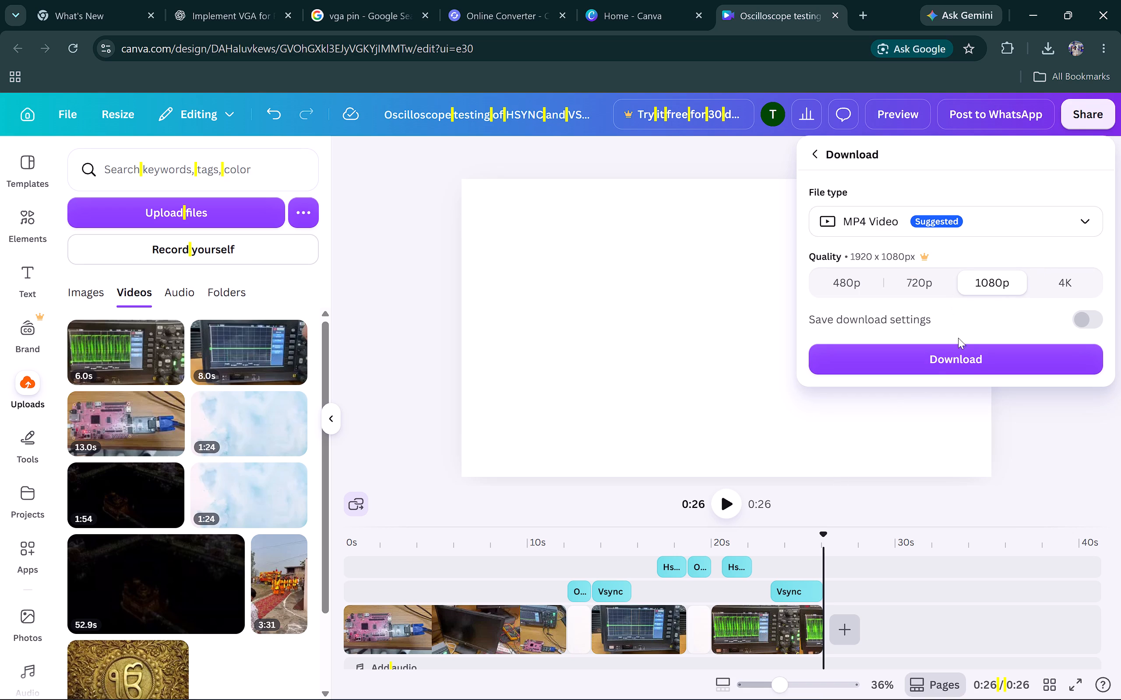
pyautogui.click(931, 288)
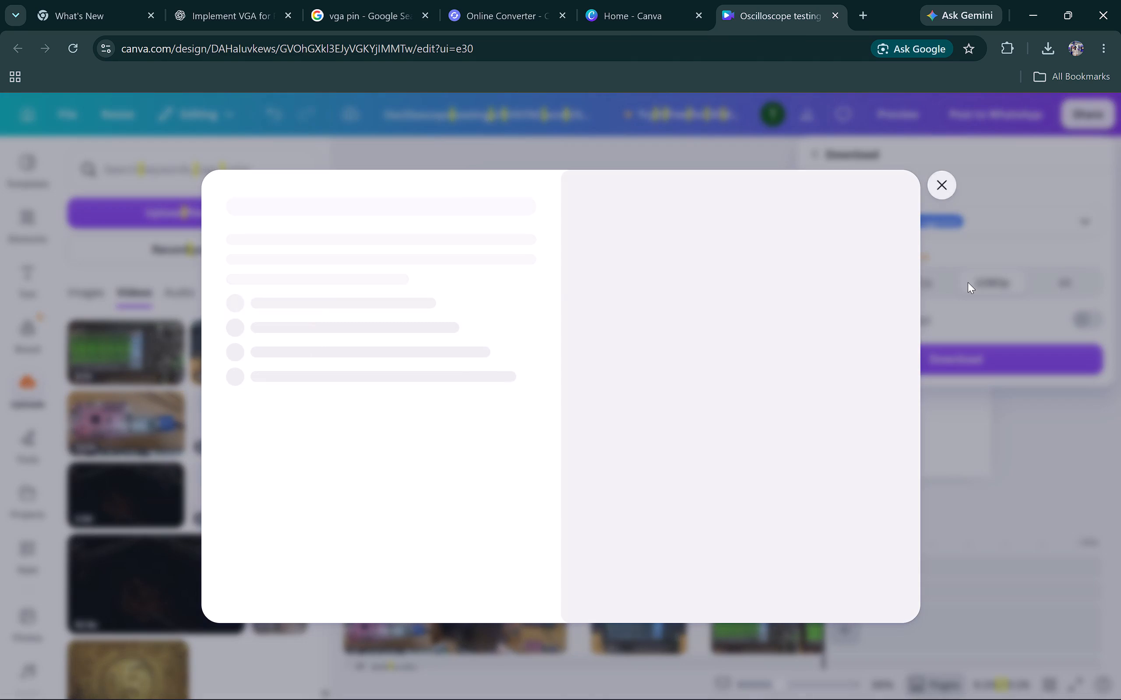
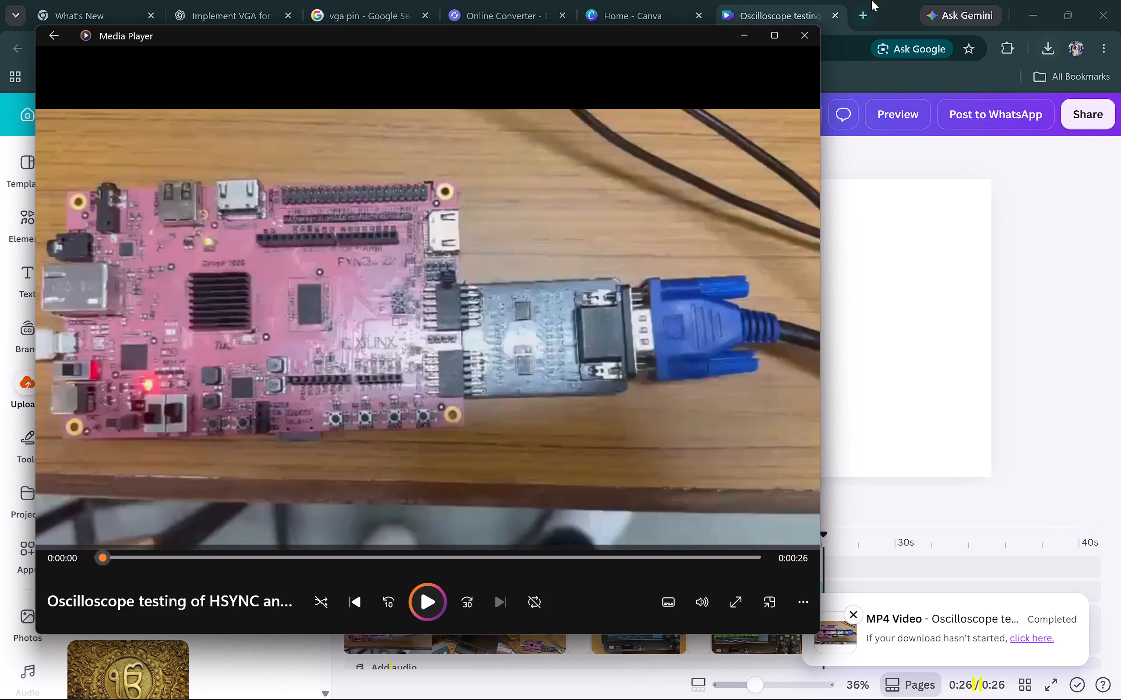
# Close the exported video's player, the Canva design, Canva home and Online Converter tabs, and the browser window.
pyautogui.click(799, 44)
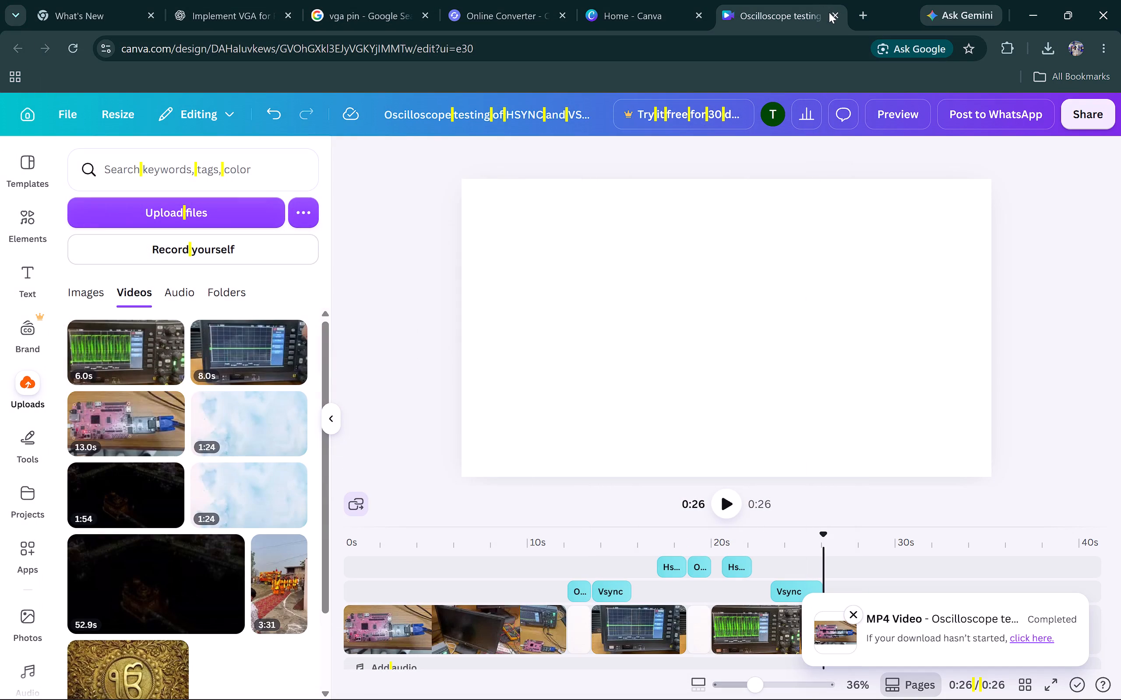
pyautogui.click(832, 15)
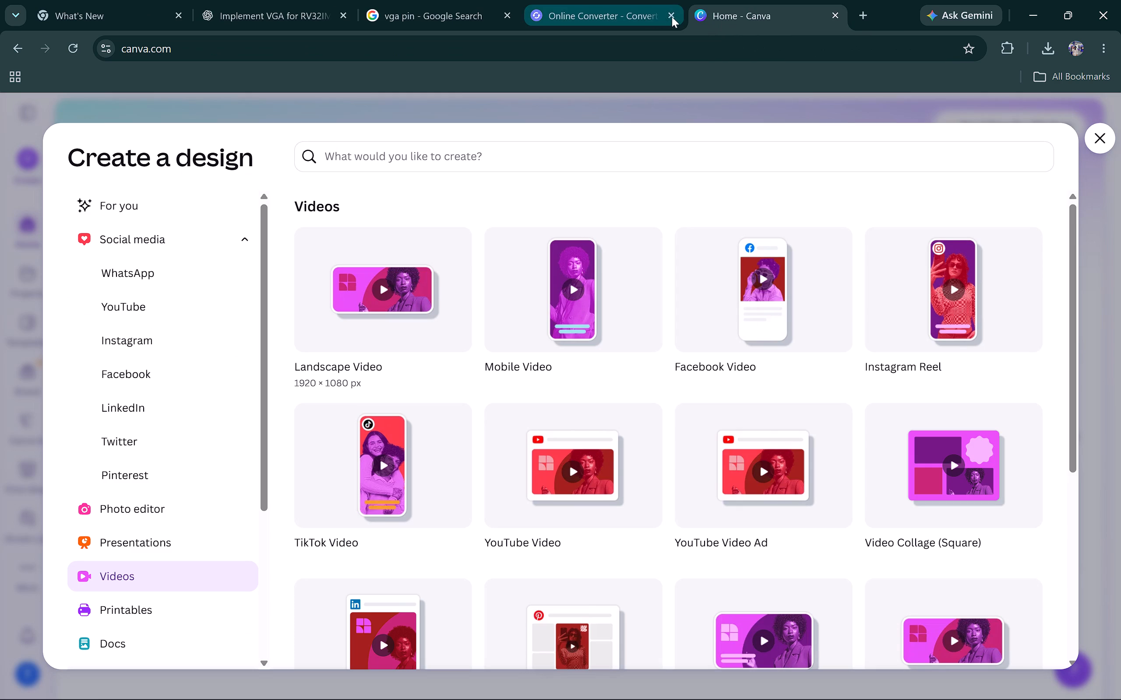
pyautogui.click(673, 16)
pyautogui.click(673, 16)
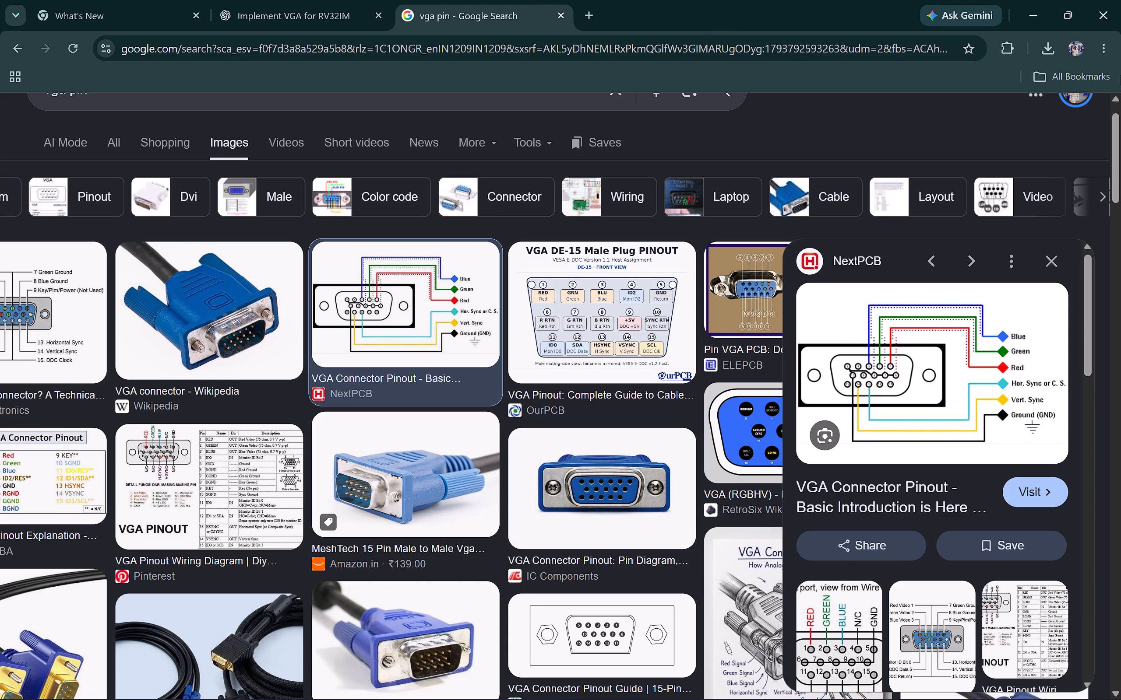
pyautogui.click(1120, 0)
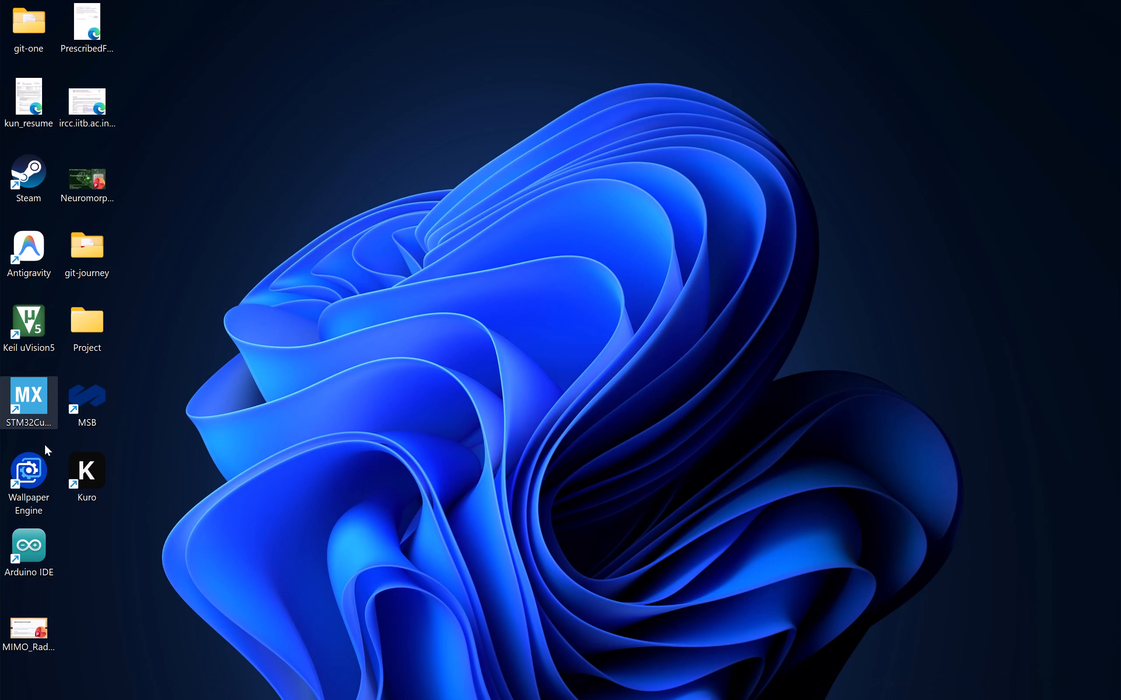
# Launch Kuro from the desktop.
pyautogui.doubleClick(79, 467)
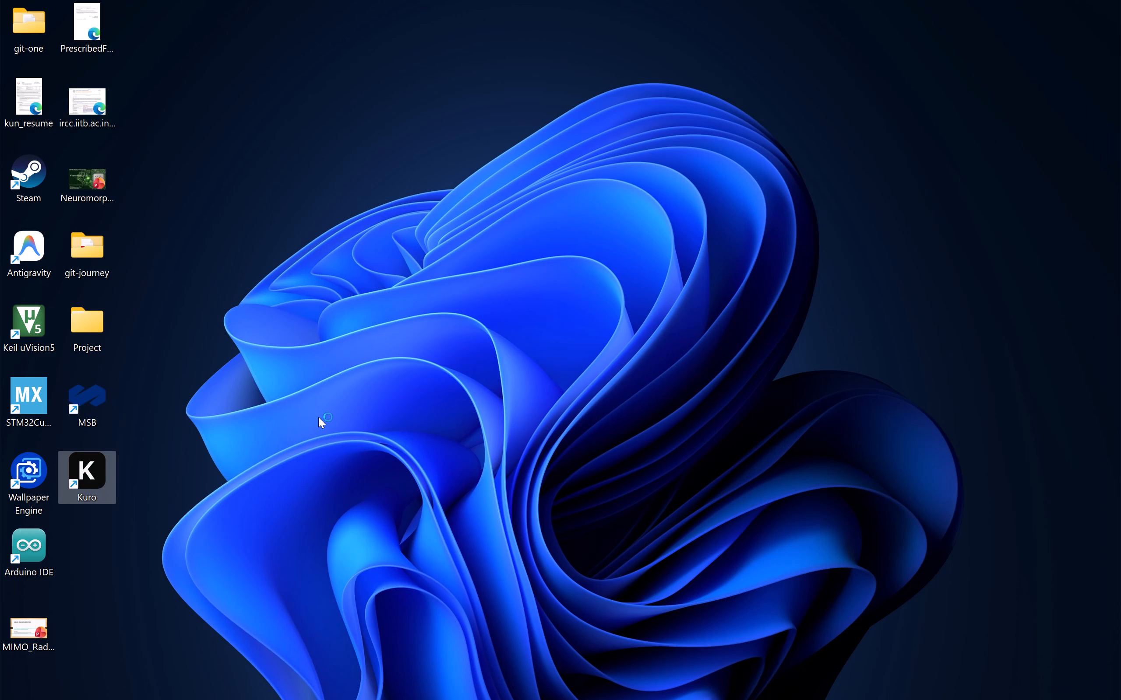
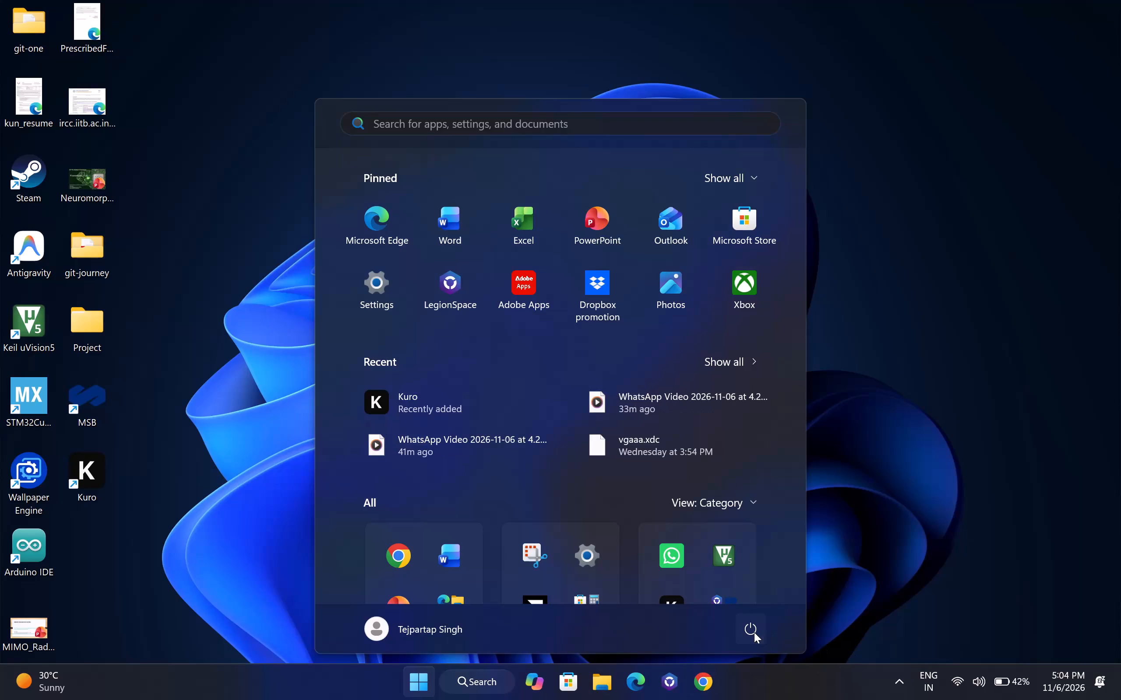
# Put the computer to sleep.
pyautogui.click(754, 632)
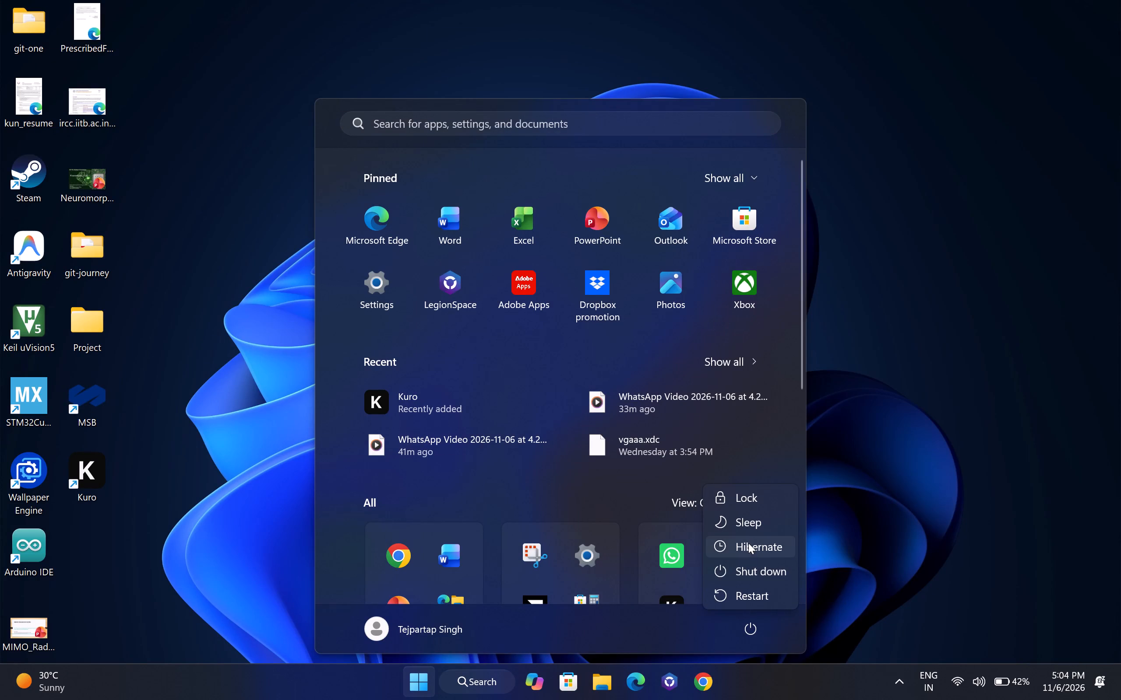
pyautogui.click(749, 531)
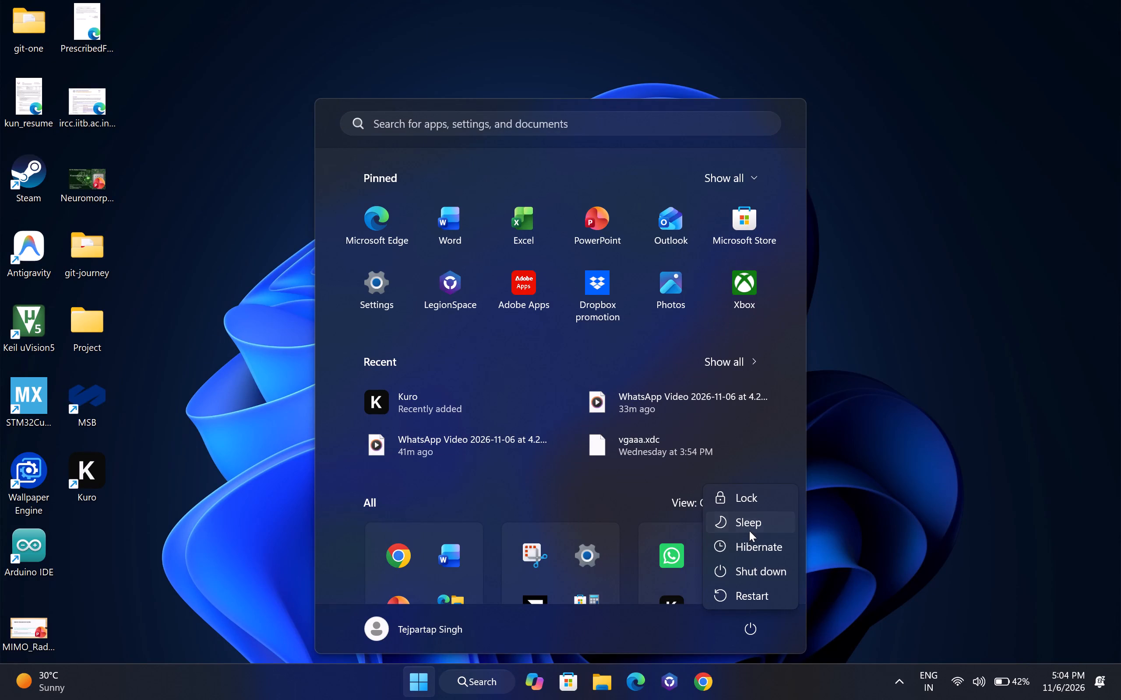